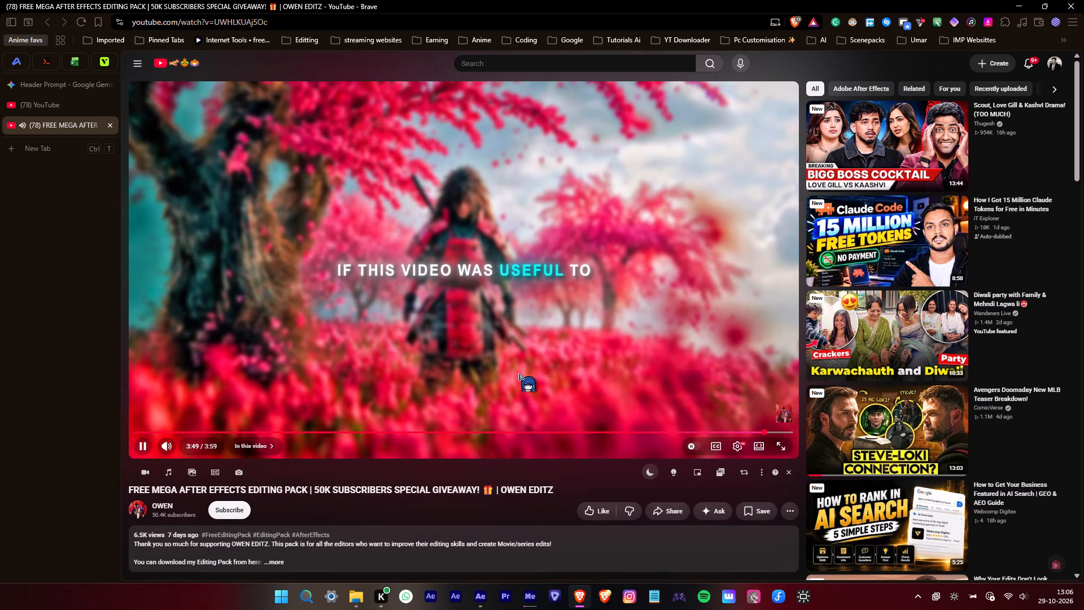
Pause the video and open the editing pack's Google Drive download link from its description.
click(519, 374)
right_click(519, 374)
click(489, 368)
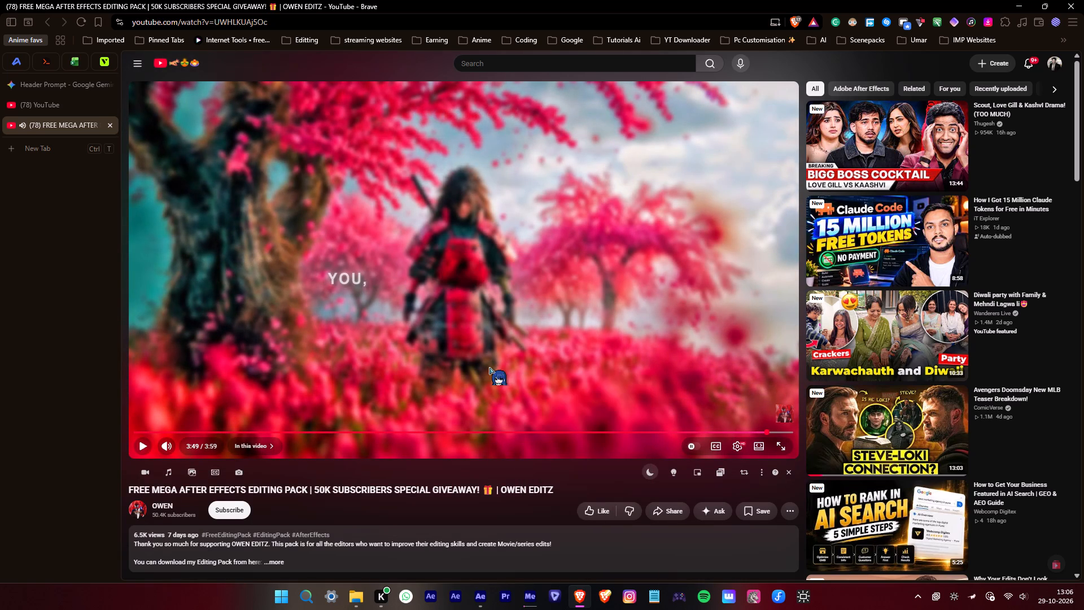
scroll(489, 368, down, 4)
click(437, 321)
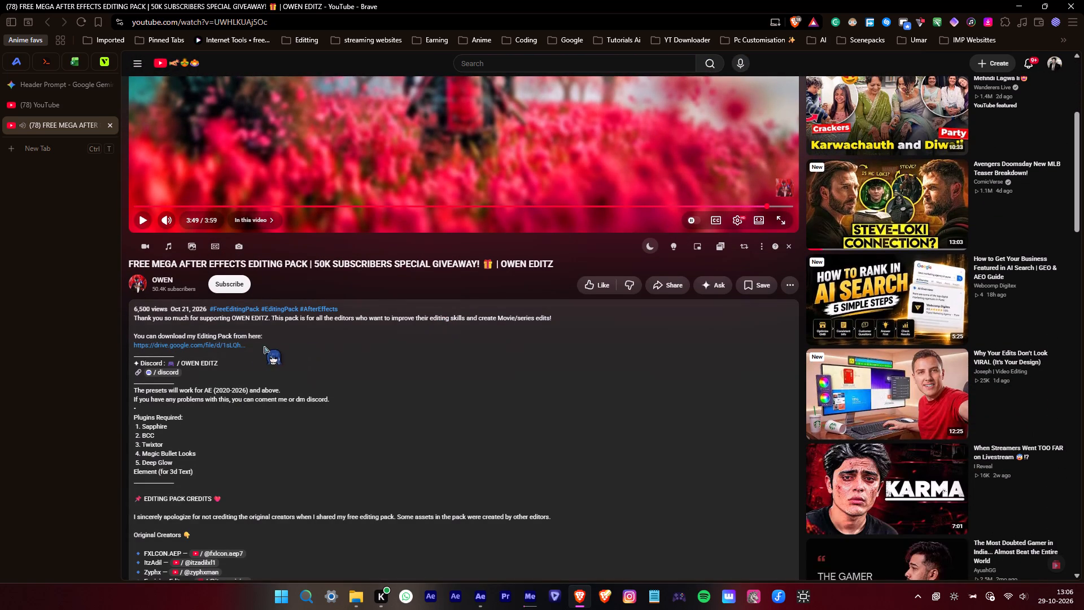
click(228, 348)
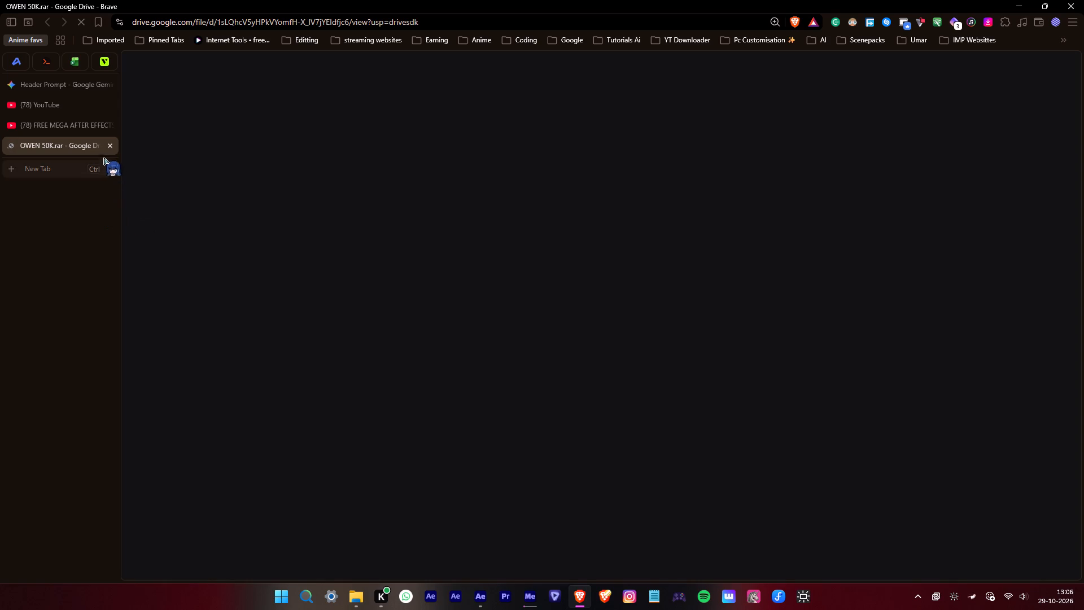
Bookmark the free editing pack video in the Editting packs folder and close its tab.
click(93, 125)
click(98, 21)
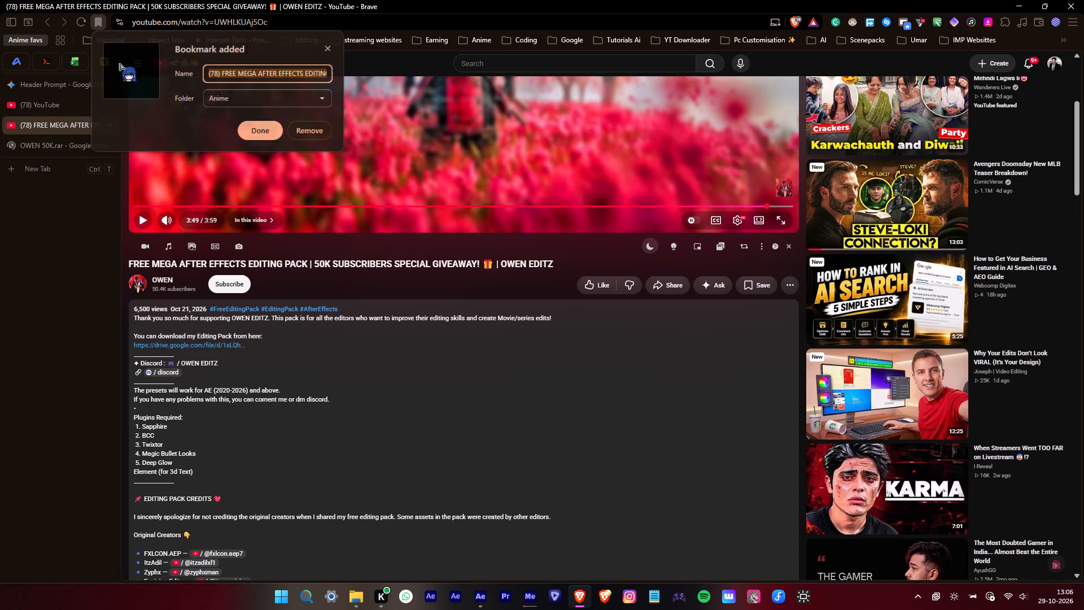
click(253, 102)
click(285, 135)
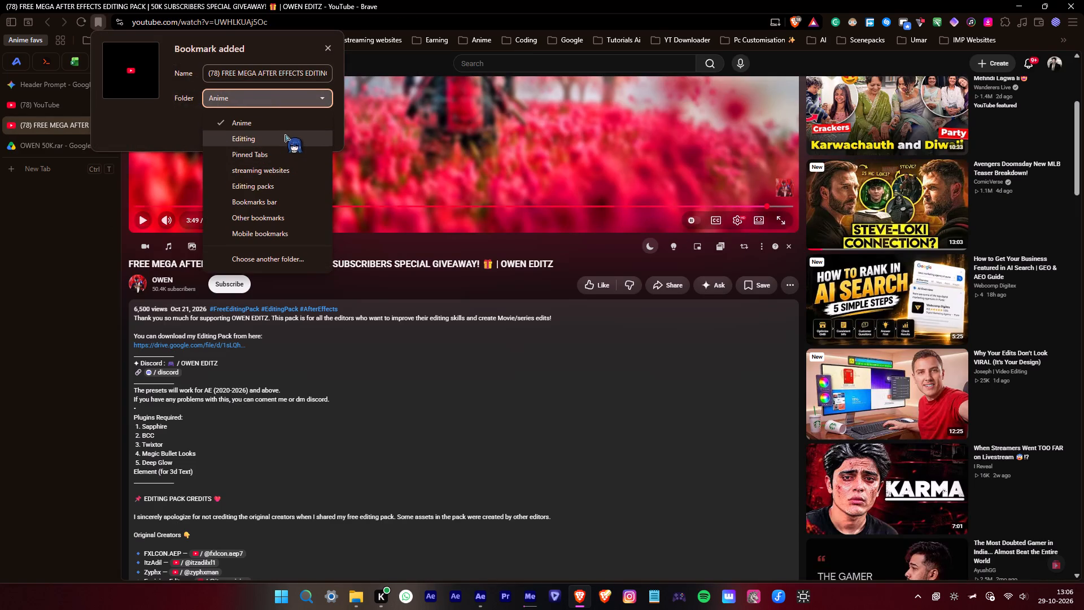
click(253, 102)
click(261, 184)
click(260, 127)
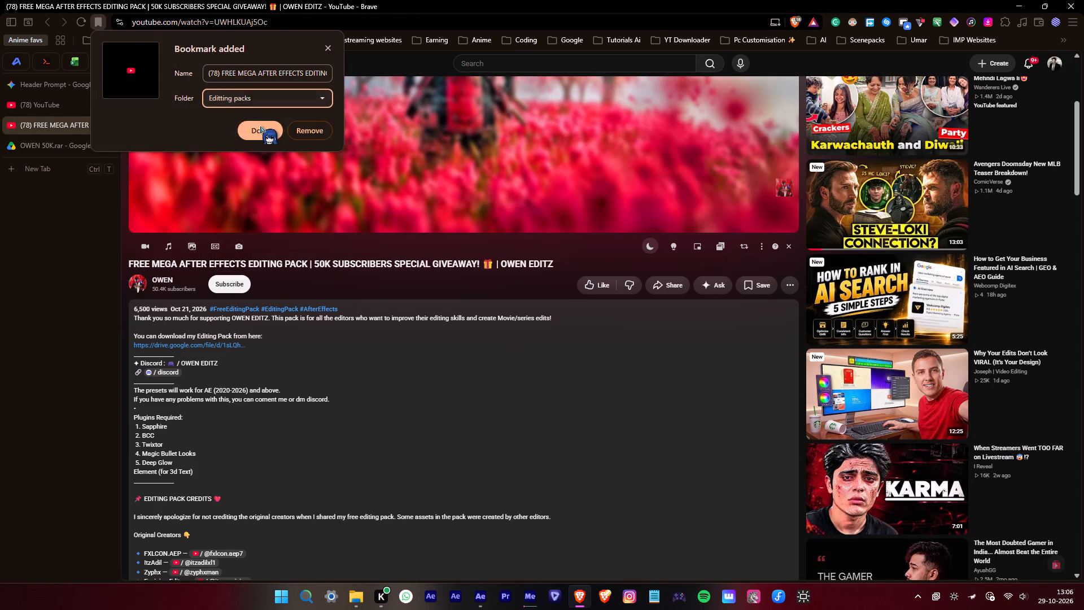
click(112, 123)
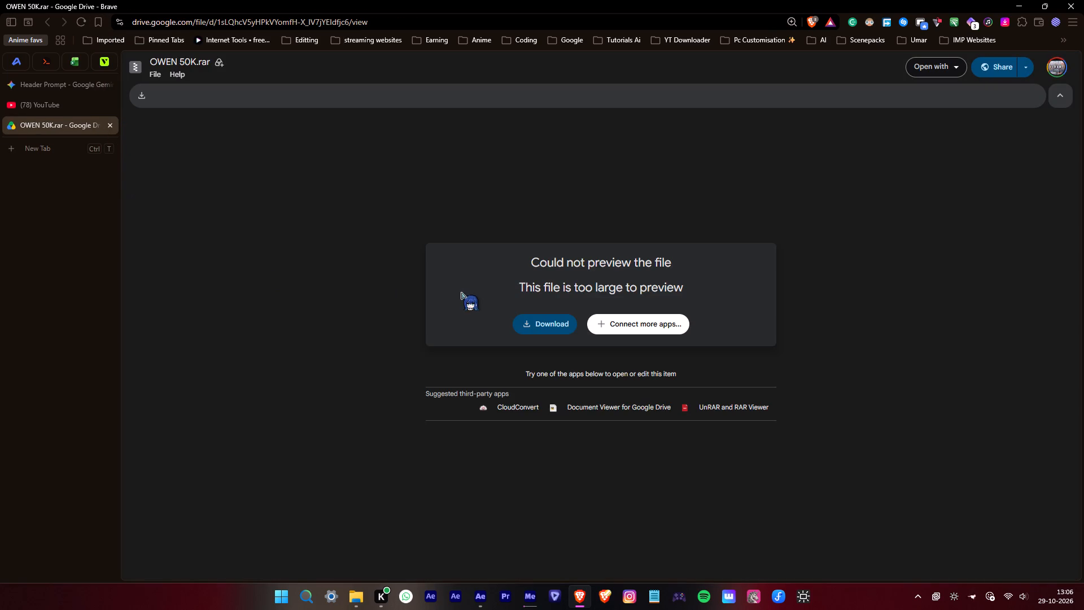
Request the download of OWEN 50K.rar from Google Drive despite the missing virus scan.
click(543, 325)
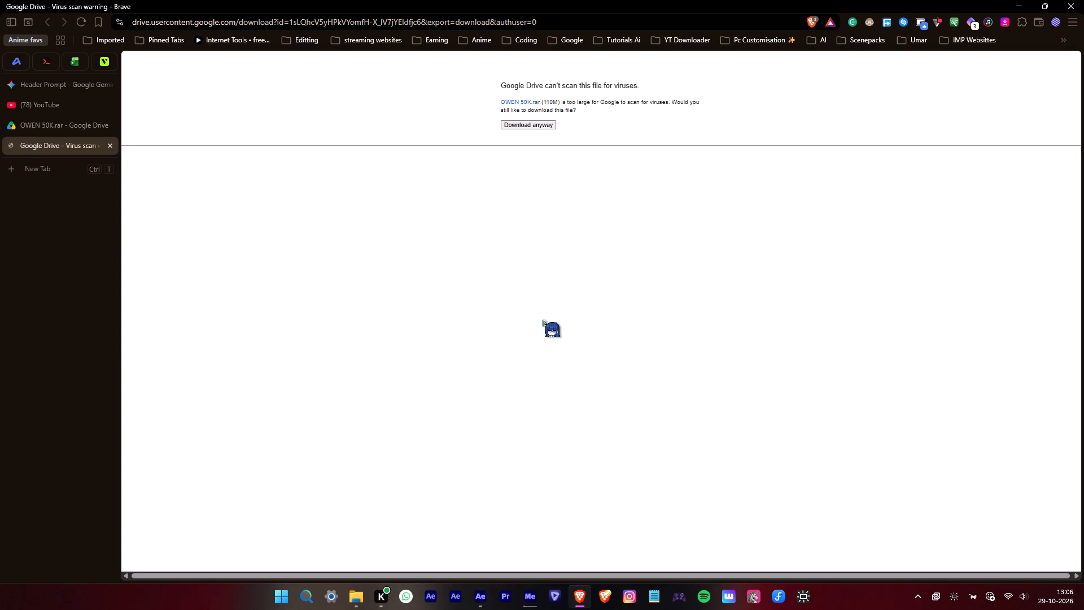
click(534, 125)
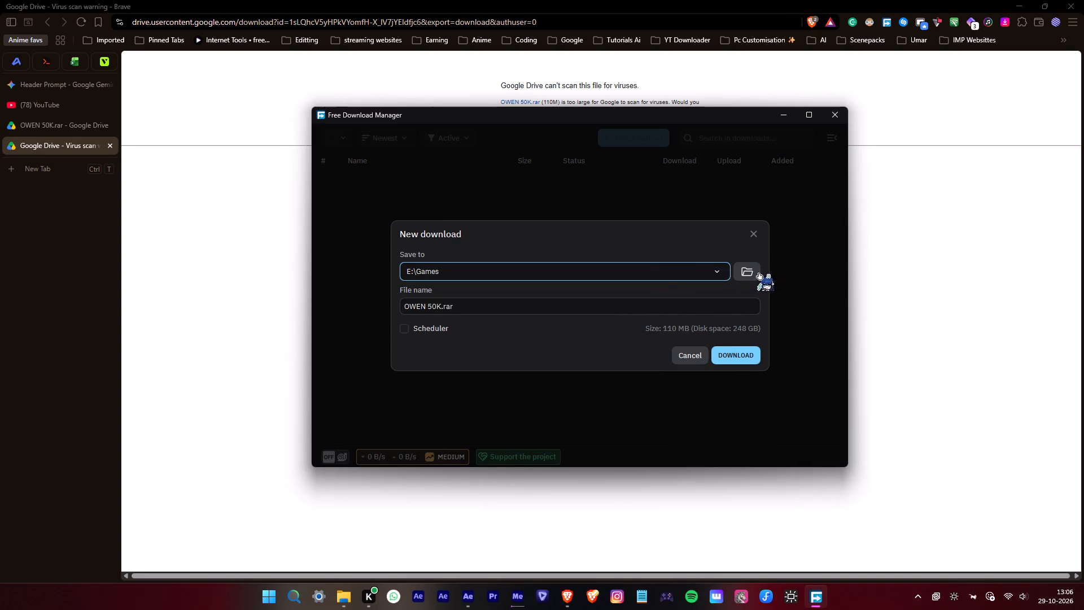
Browse for another save location and create a Desktop folder named "In Use Edittng pACKS".
click(755, 274)
scroll(399, 316, up, 6)
right_click(399, 316)
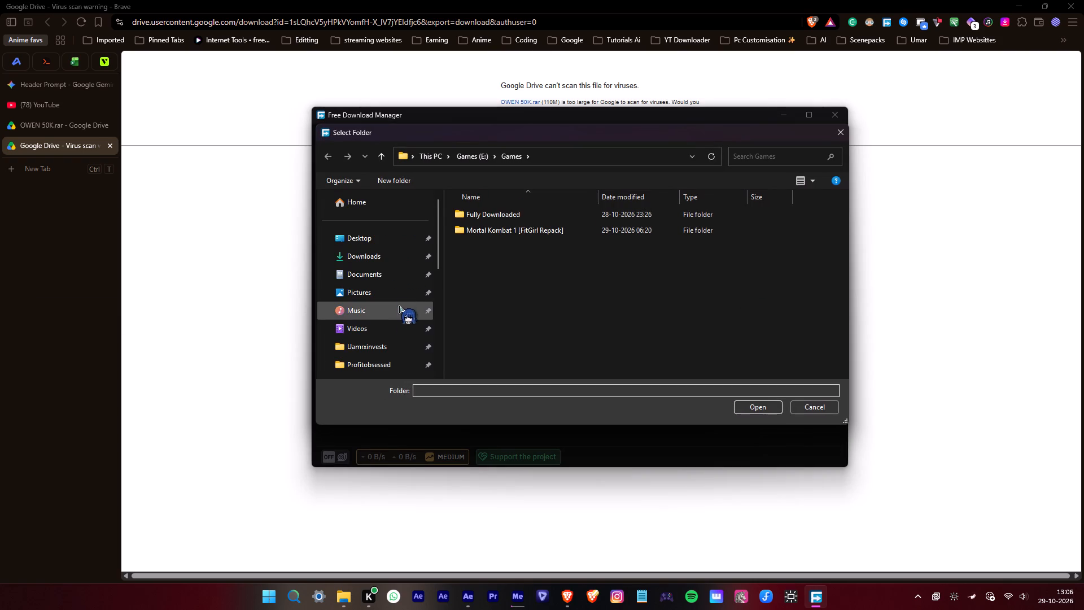
click(386, 243)
click(385, 238)
right_click(482, 307)
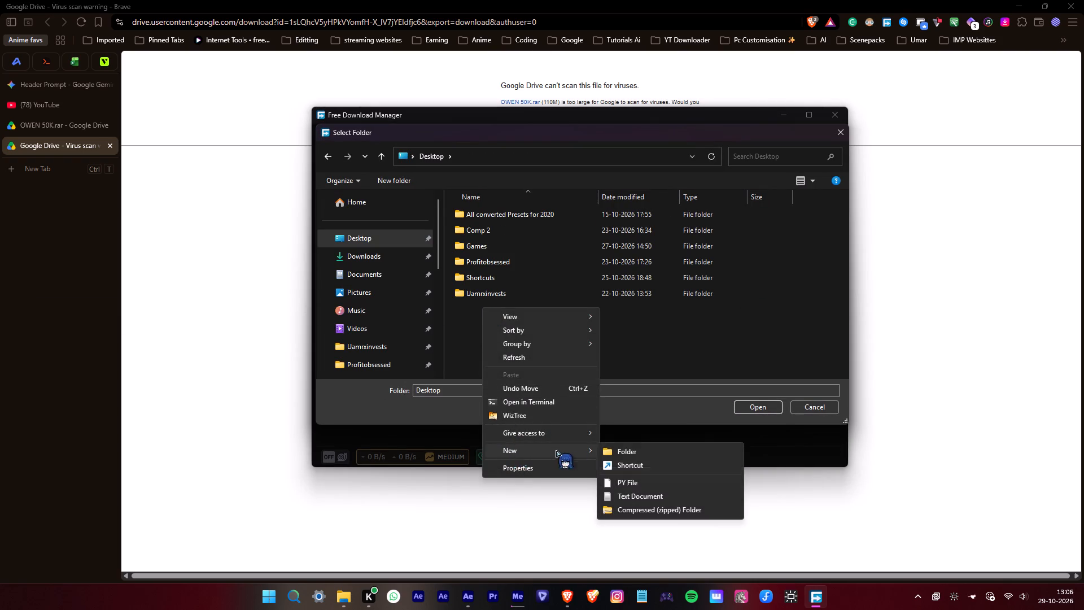
click(636, 456)
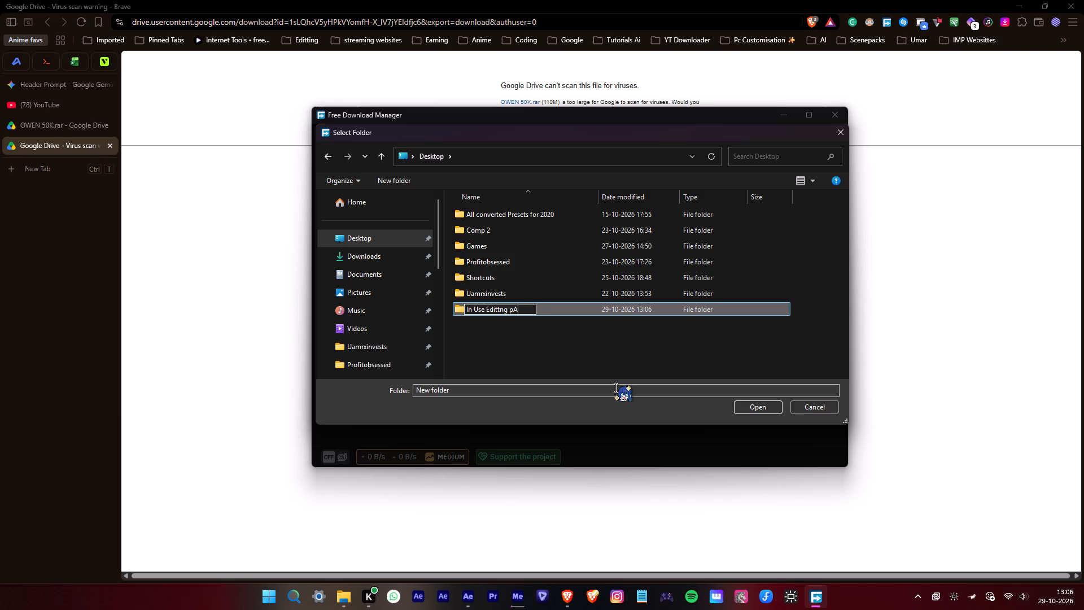
key(Return)
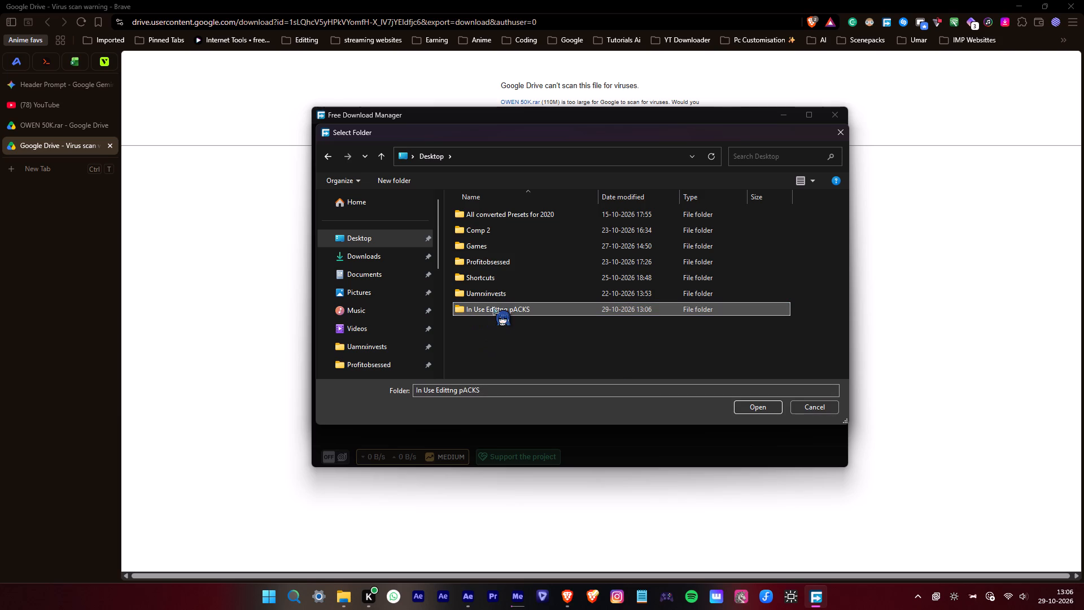
Rename the new Desktop folder as "In Use Edittng Packs".
right_click(493, 308)
click(547, 555)
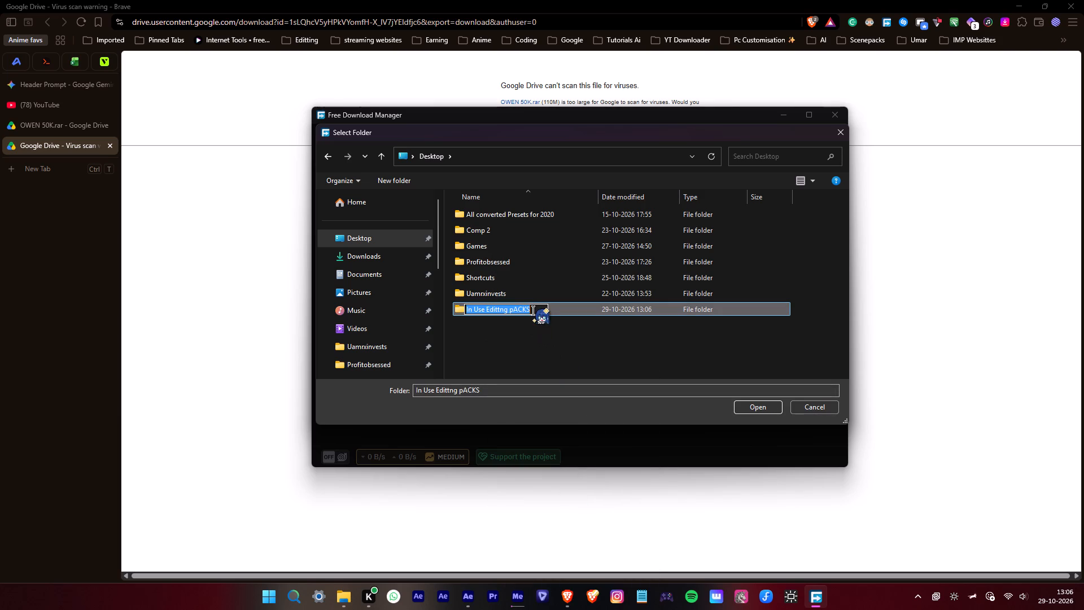
drag(533, 310, 512, 324)
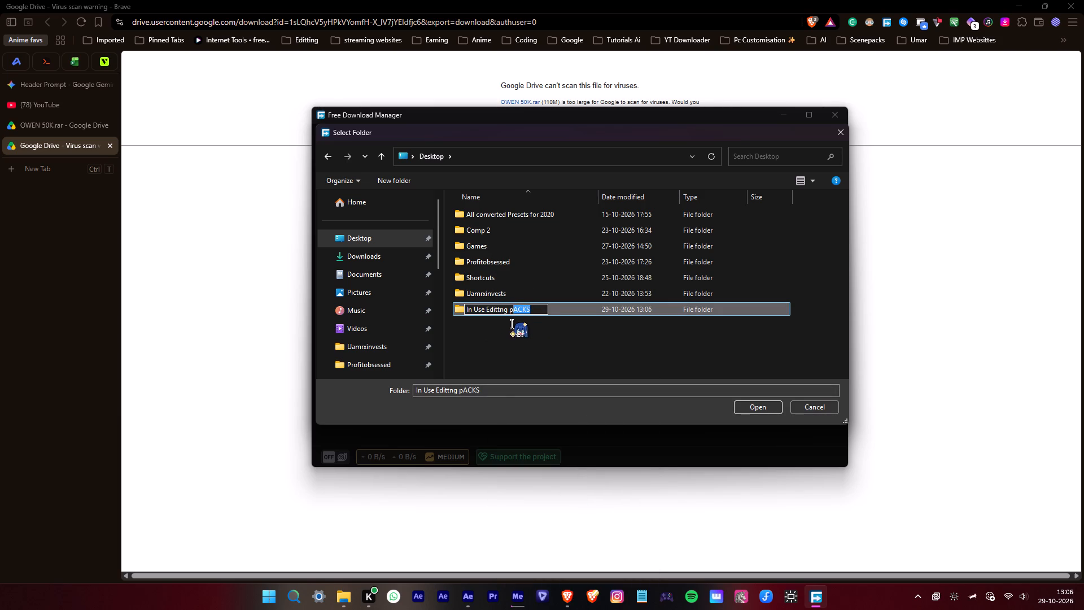
drag(512, 324, 510, 324)
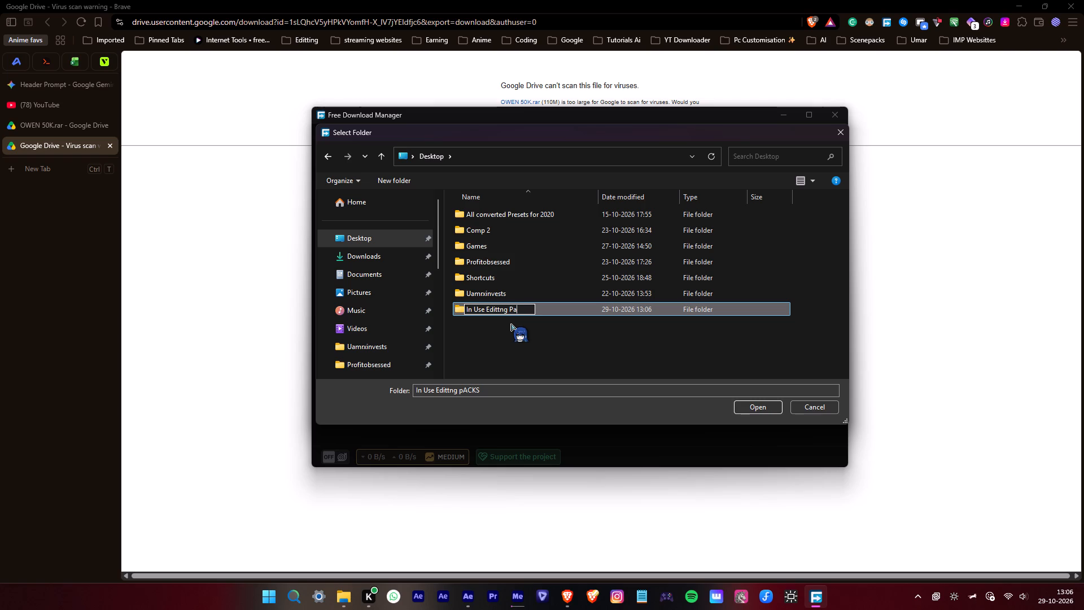
key(Return)
Choose the In Use Edittng Packs folder as the save location, start the OWEN 50K.rar download and minimize the download manager.
double_click(534, 311)
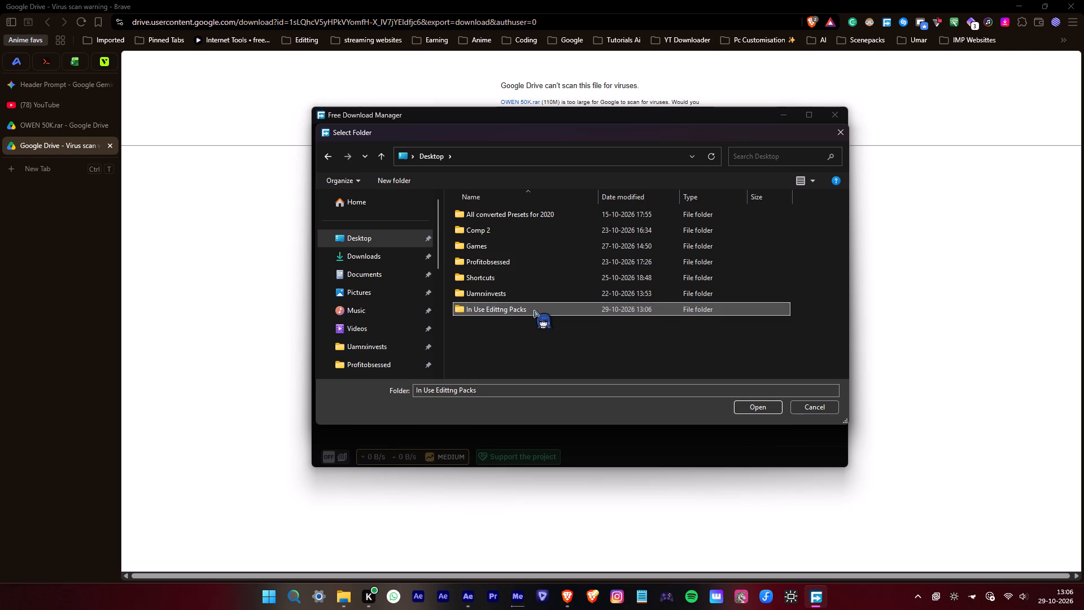
click(762, 406)
click(731, 356)
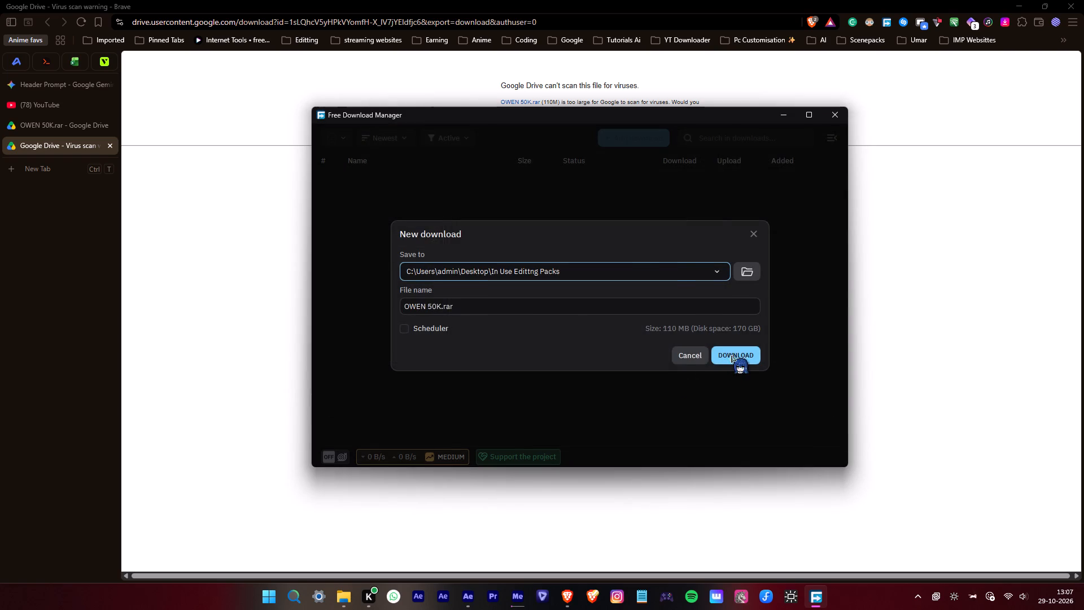
click(780, 117)
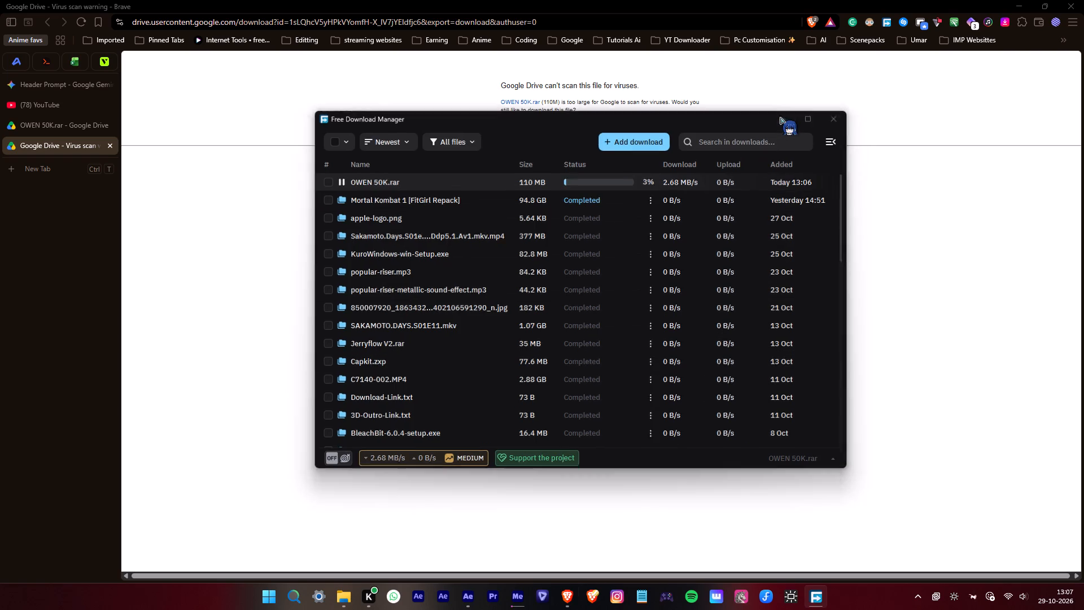
Close the two leftover Google Drive tabs.
click(113, 147)
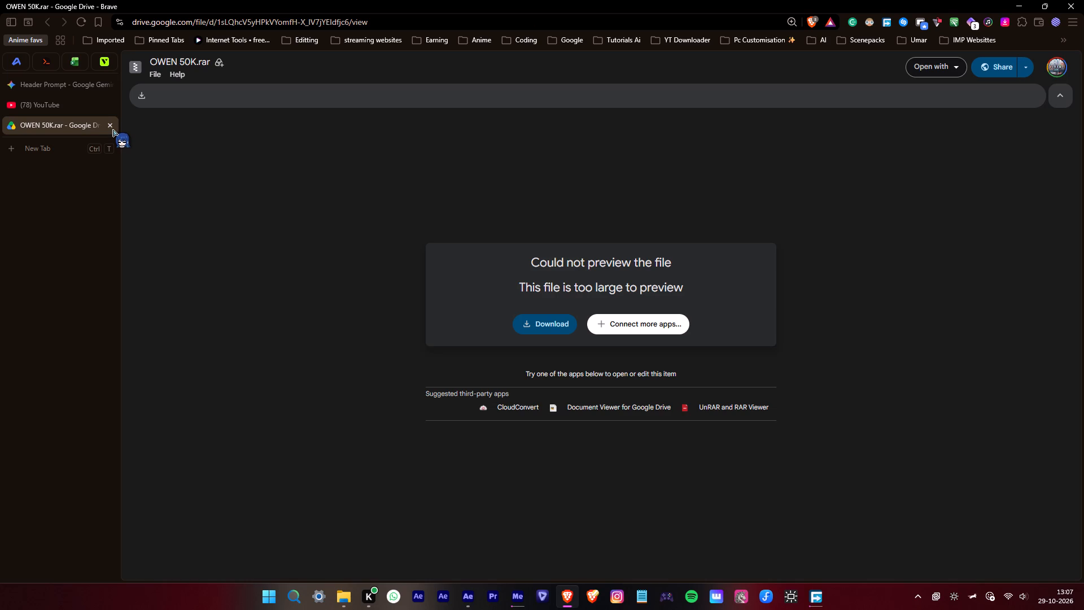
click(115, 127)
click(113, 125)
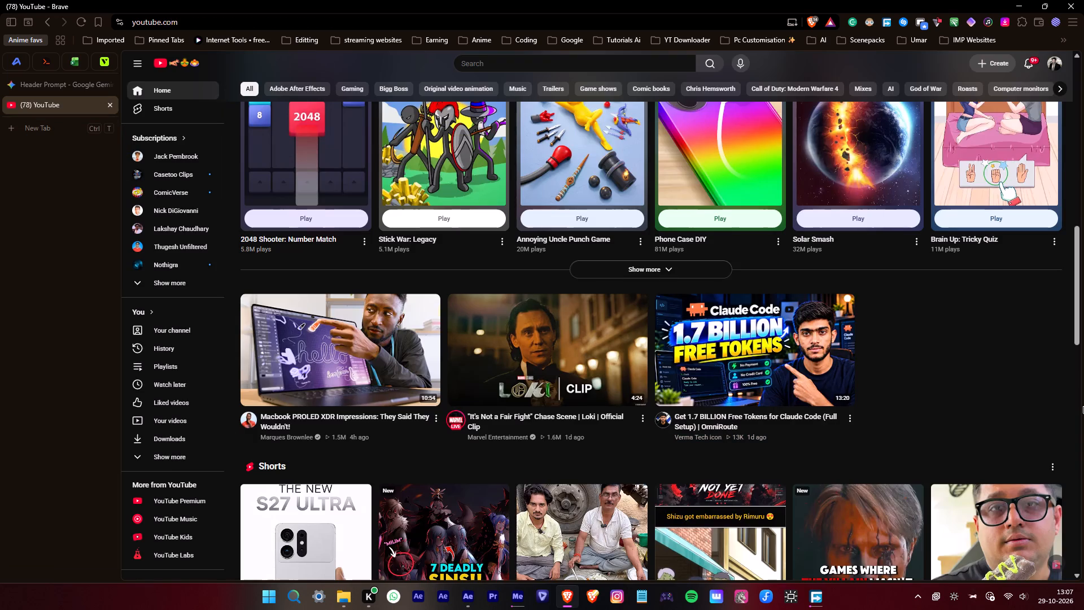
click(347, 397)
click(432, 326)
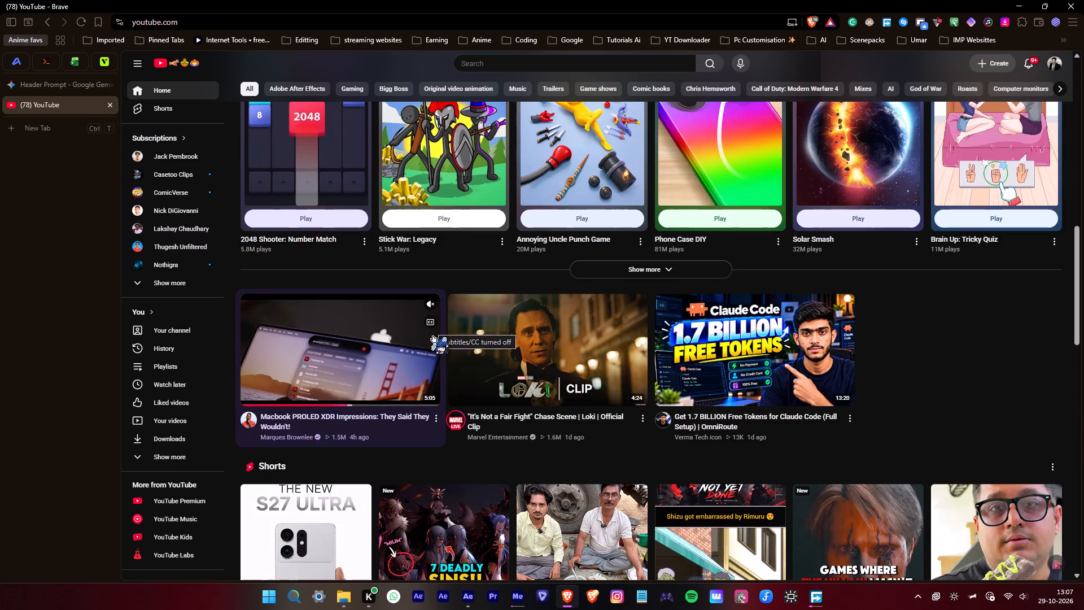
Minimize the browser, check the Comp 1 export progress in Media Encoder, and return to After Effects.
click(1016, 14)
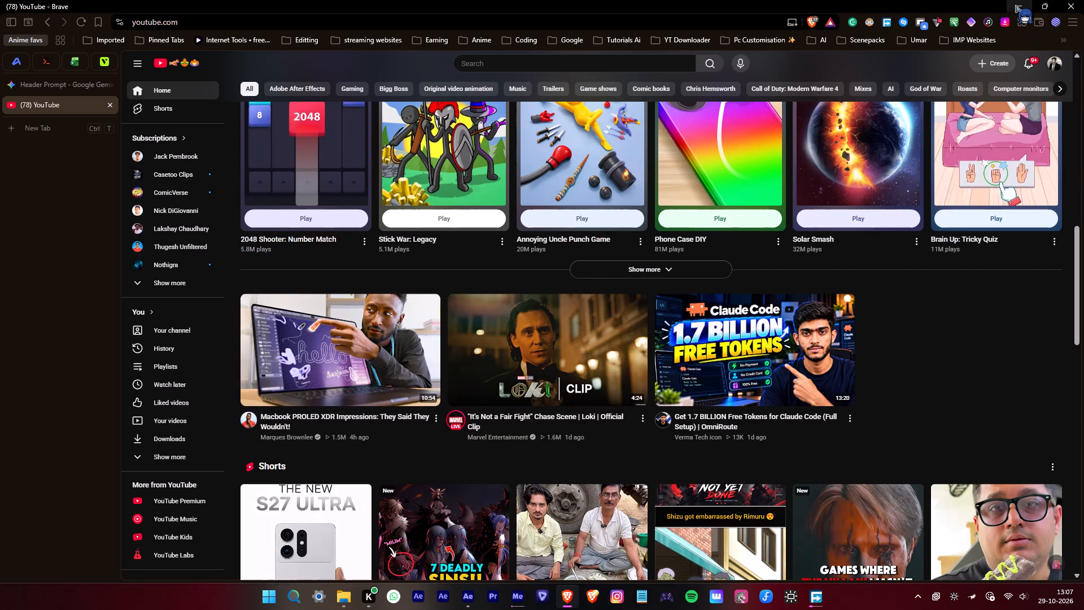
click(1014, 0)
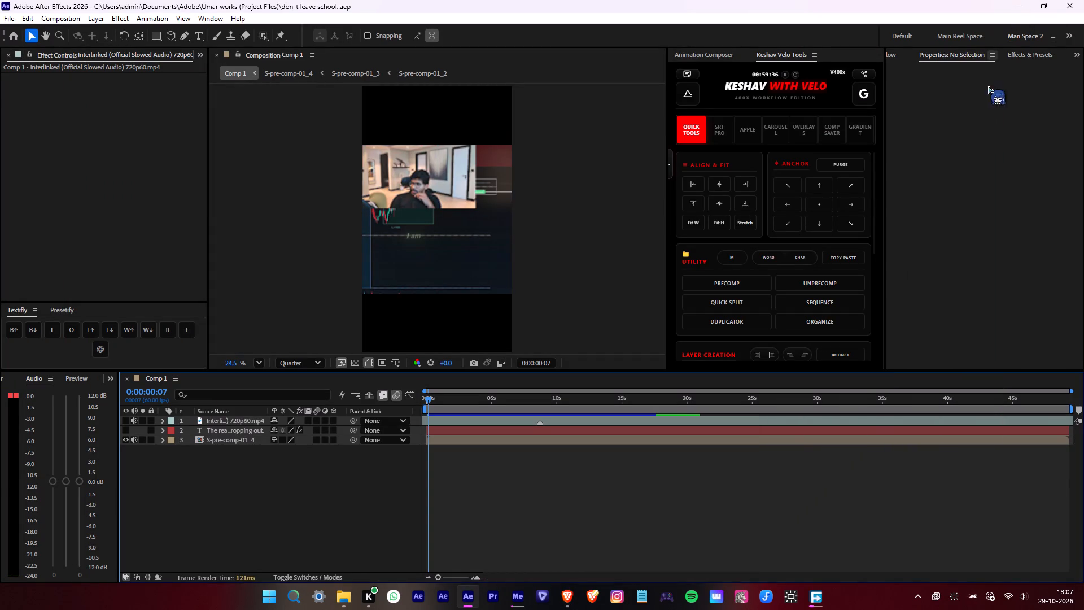
click(515, 589)
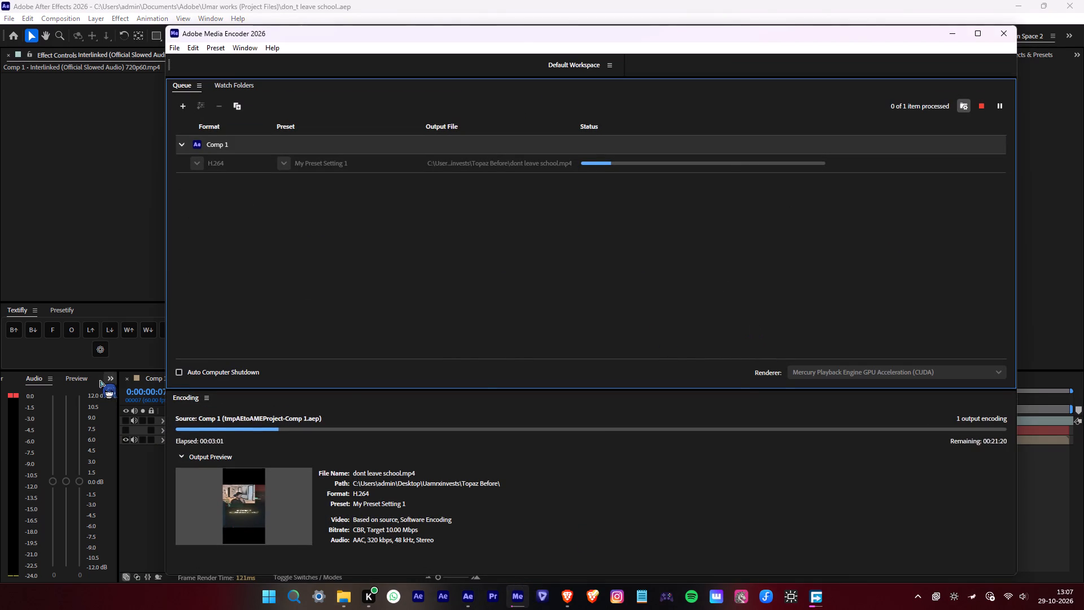
click(93, 379)
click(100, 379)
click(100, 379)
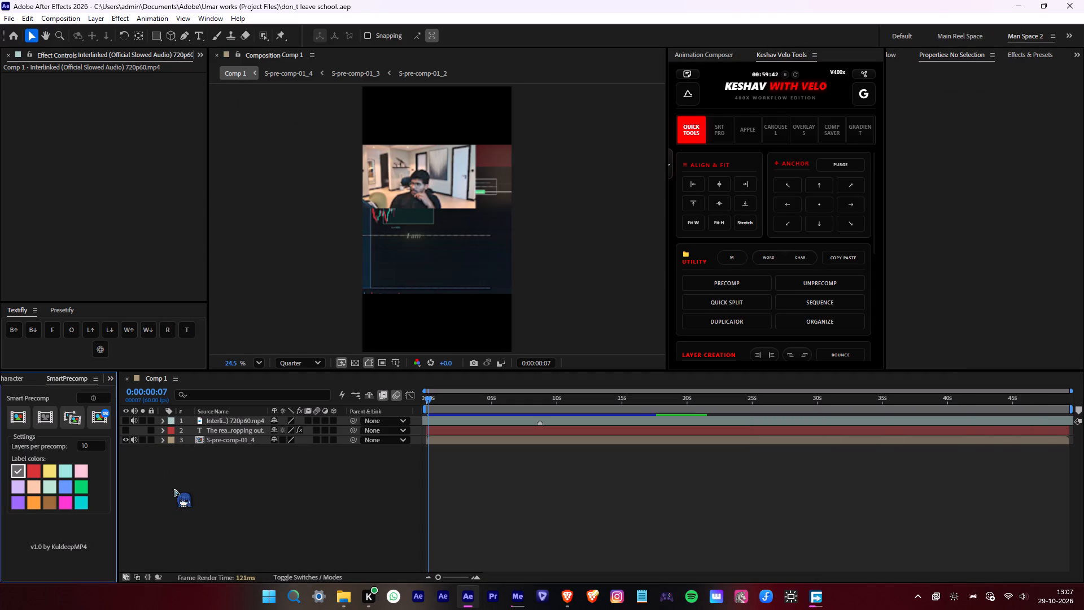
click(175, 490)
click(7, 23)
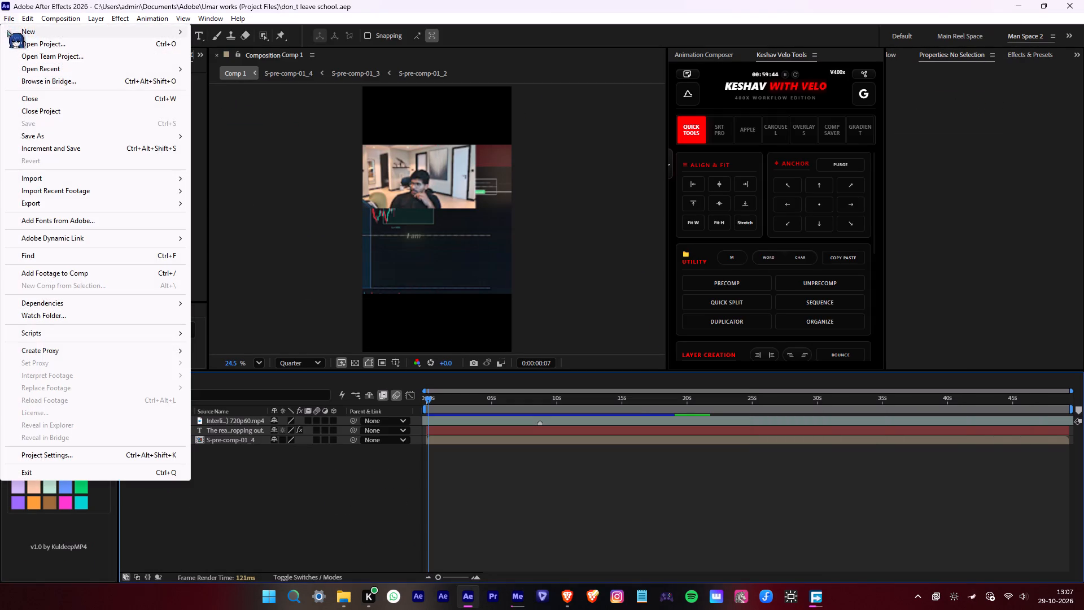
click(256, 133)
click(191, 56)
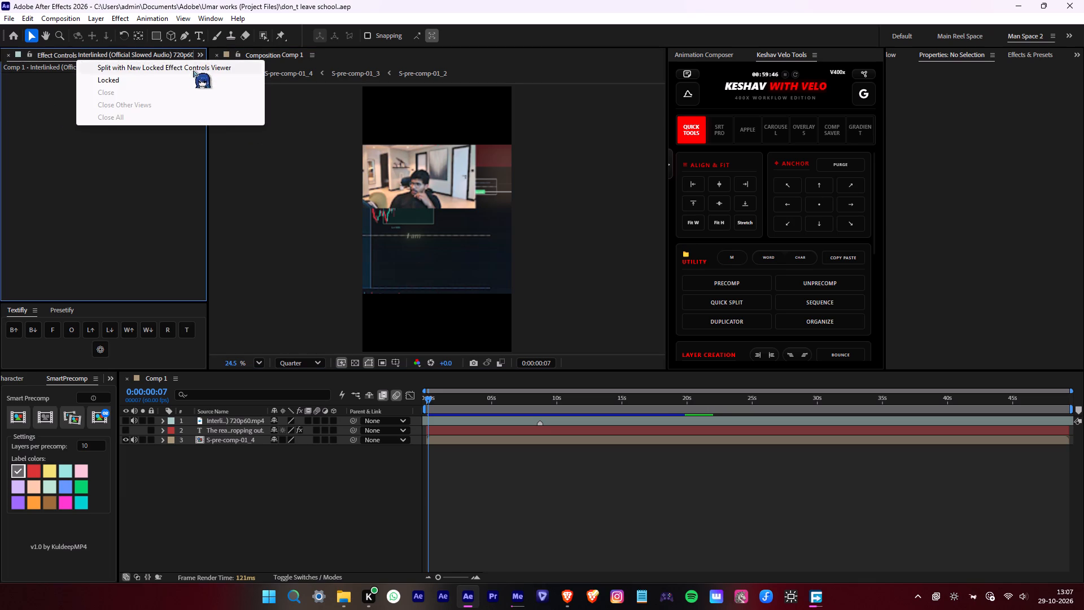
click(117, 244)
Show the project's items and sort them into folders with the Organize tool of Keshav Velo Tools.
click(200, 55)
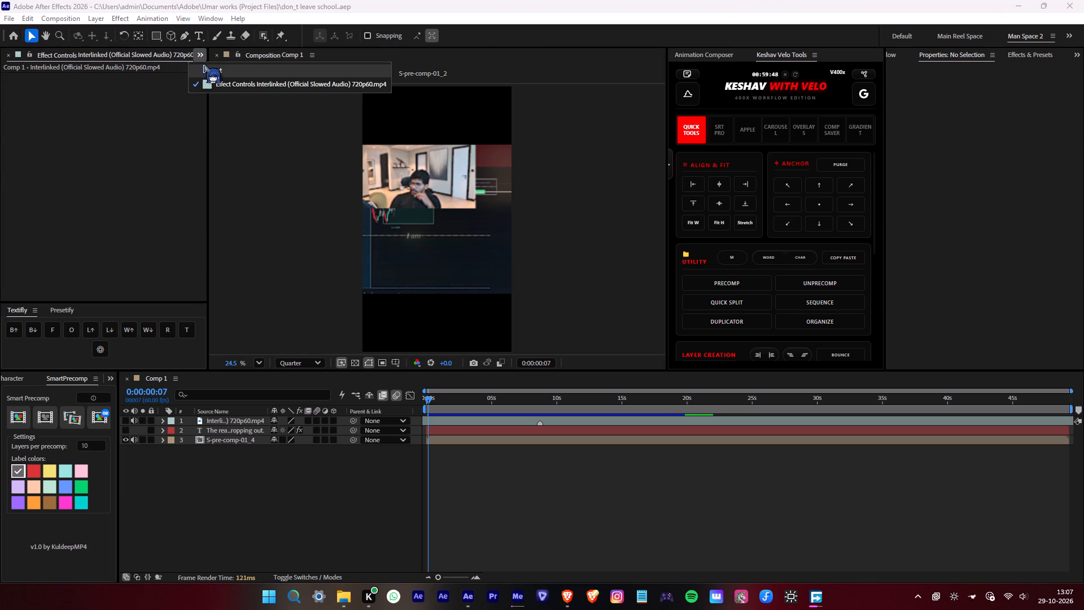
click(205, 69)
click(129, 273)
scroll(814, 286, down, 2)
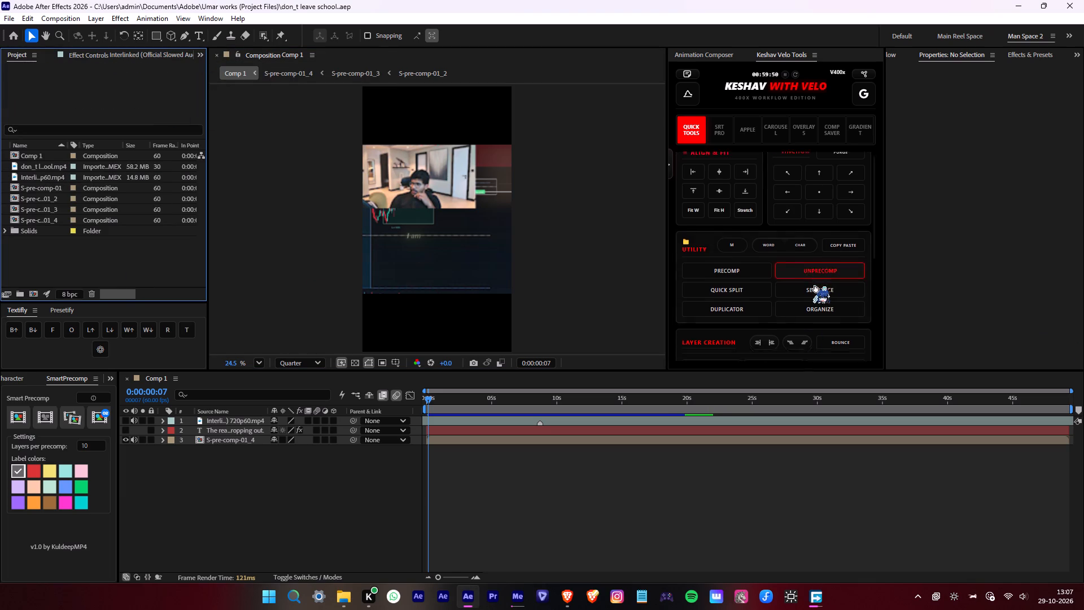
scroll(814, 286, up, 1)
click(826, 272)
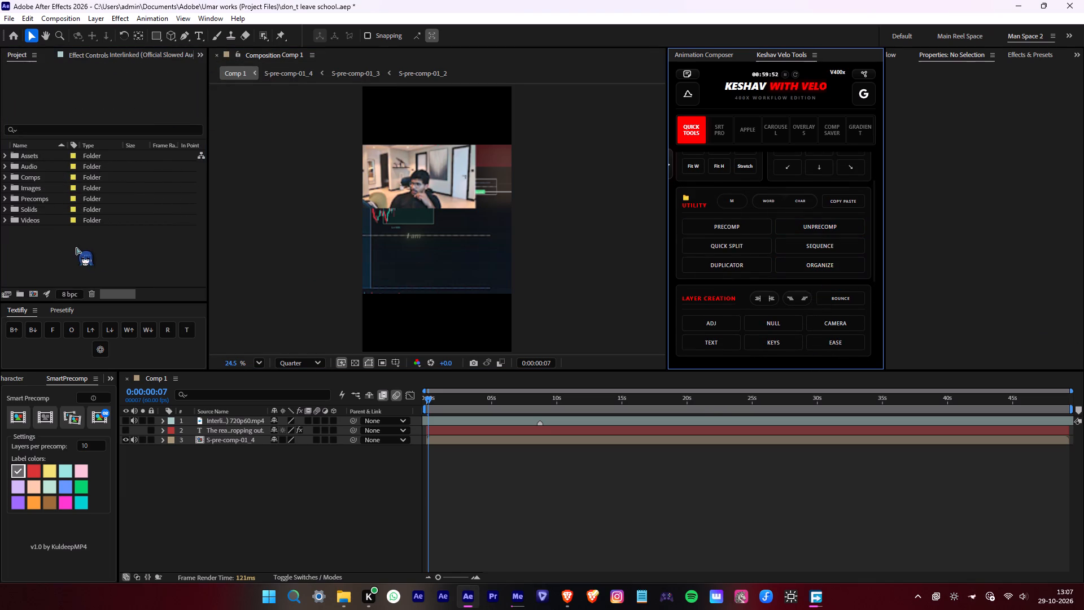
click(76, 248)
Switch to File Explorer and open the "harsh truth" video from Uamrxinvests > URGENTLY > 26 OCTOBER LIVE.
click(339, 591)
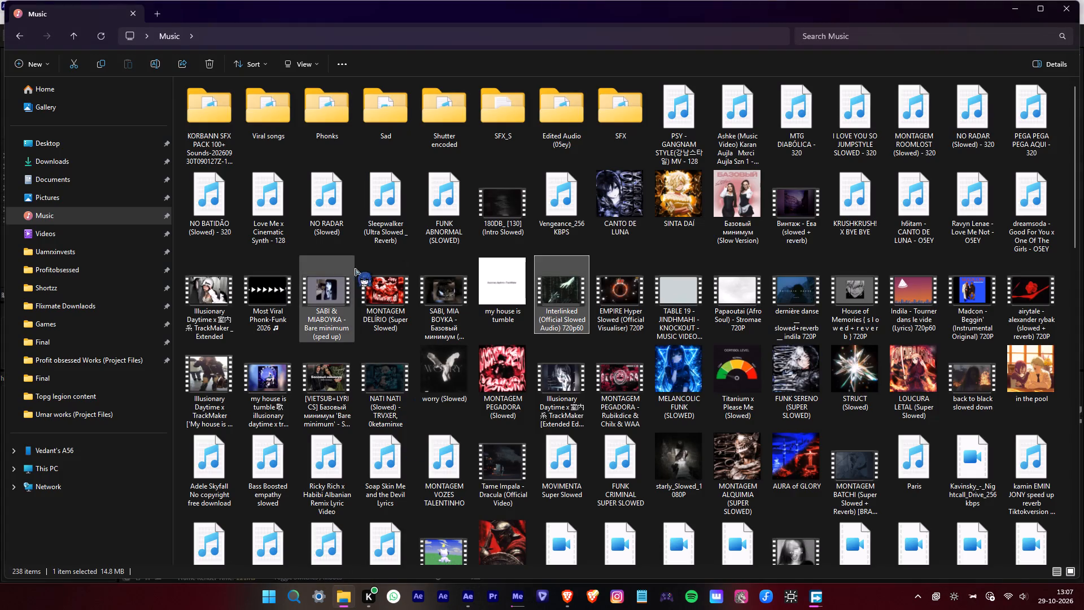
click(89, 259)
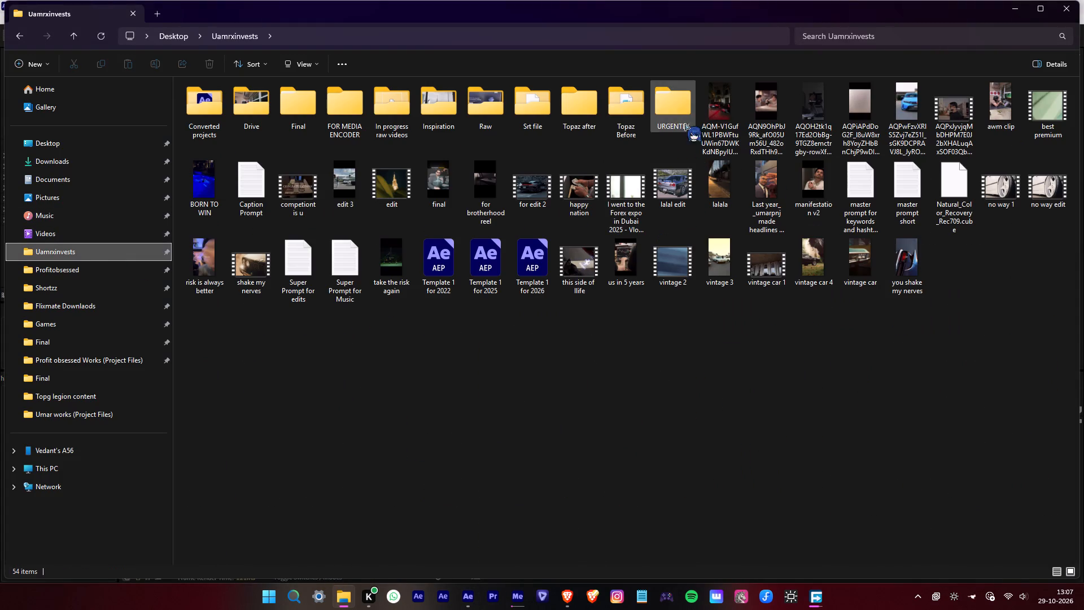
double_click(676, 116)
double_click(461, 116)
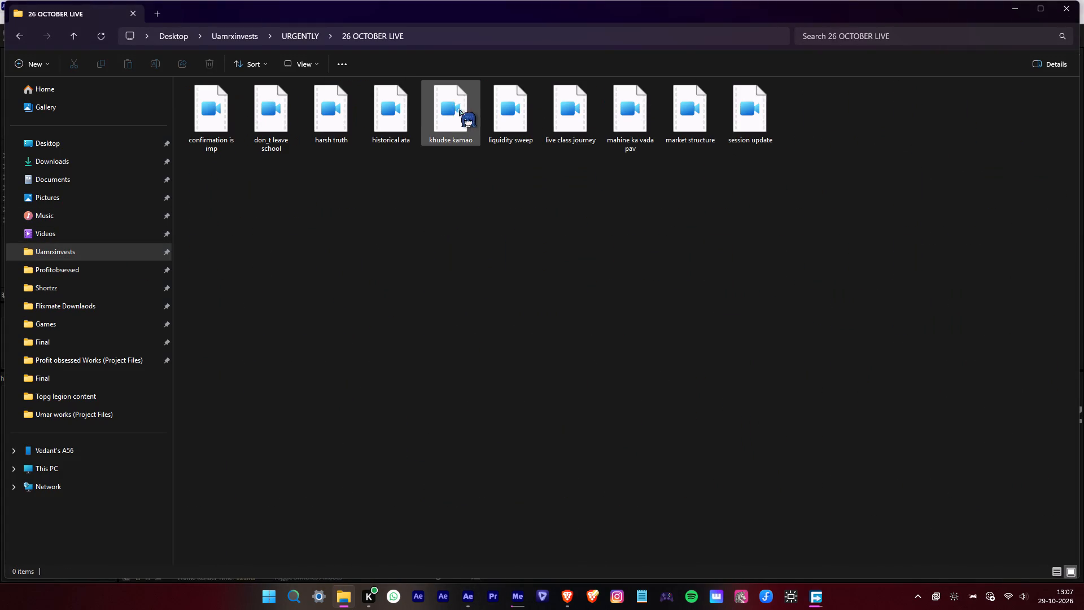
double_click(340, 120)
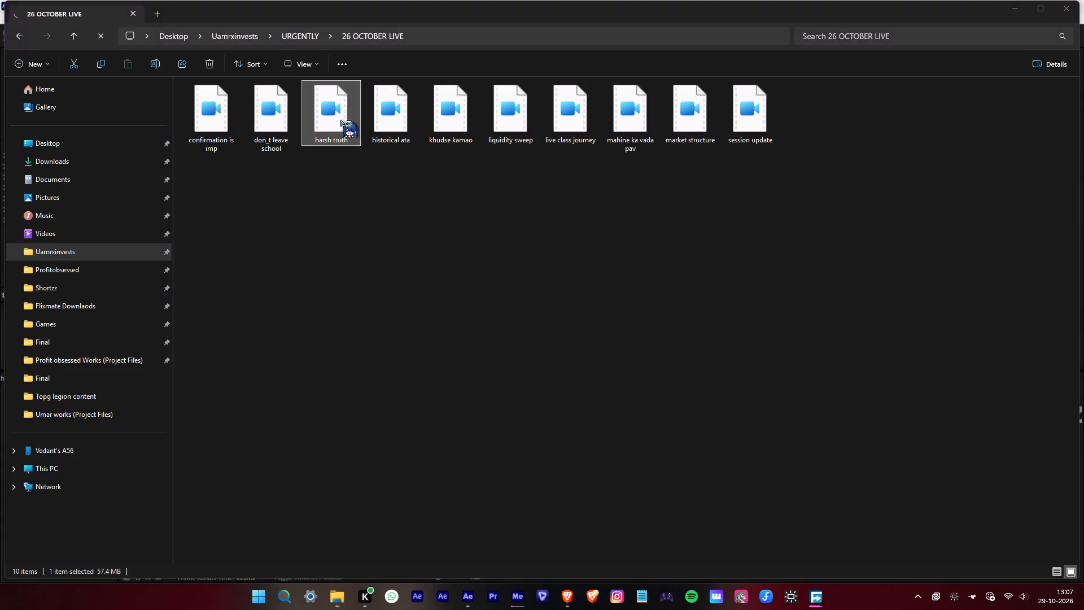
Watch part of the harsh truth video with the player volume raised, and close the player.
scroll(572, 314, up, 4)
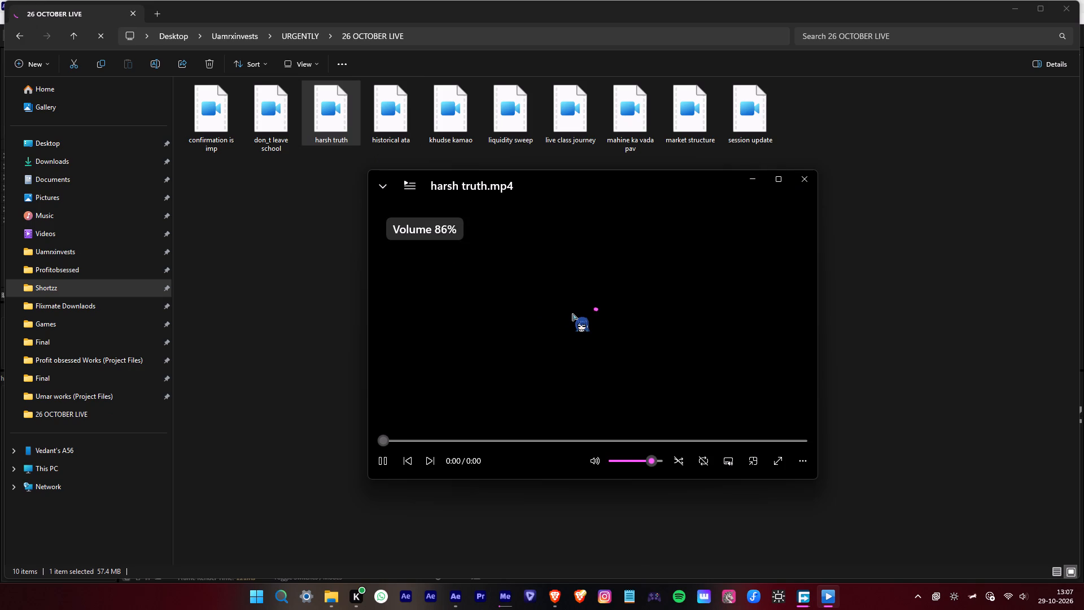
scroll(572, 314, up, 7)
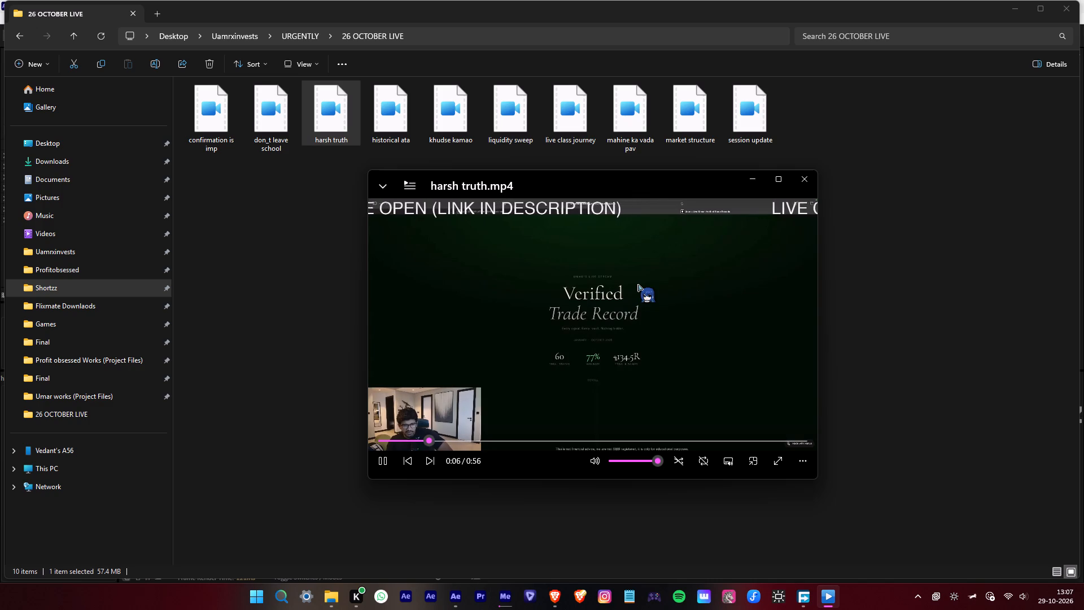
scroll(640, 286, up, 9)
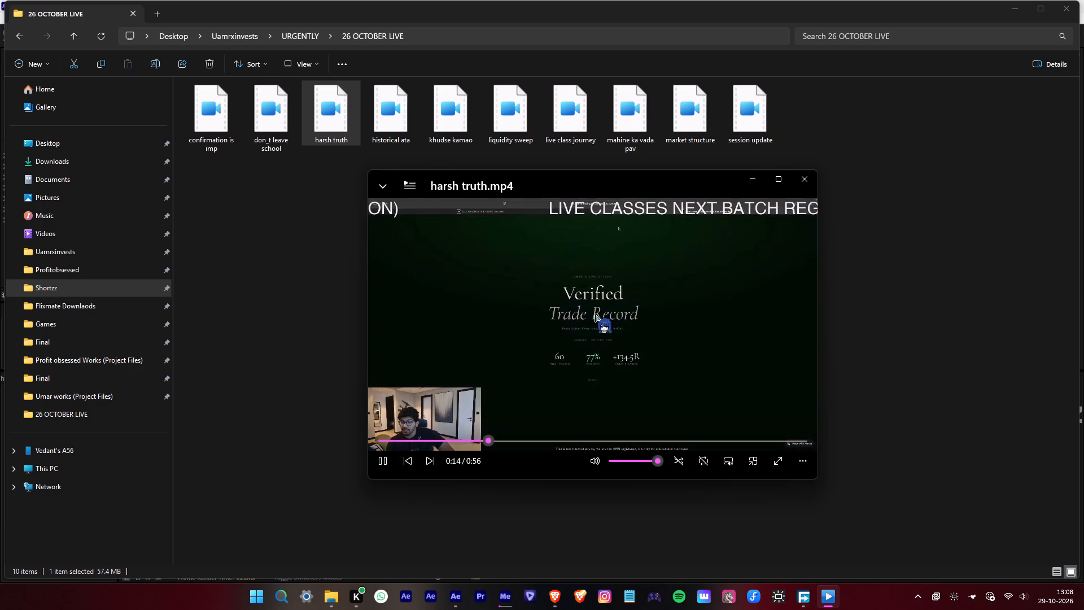
click(798, 178)
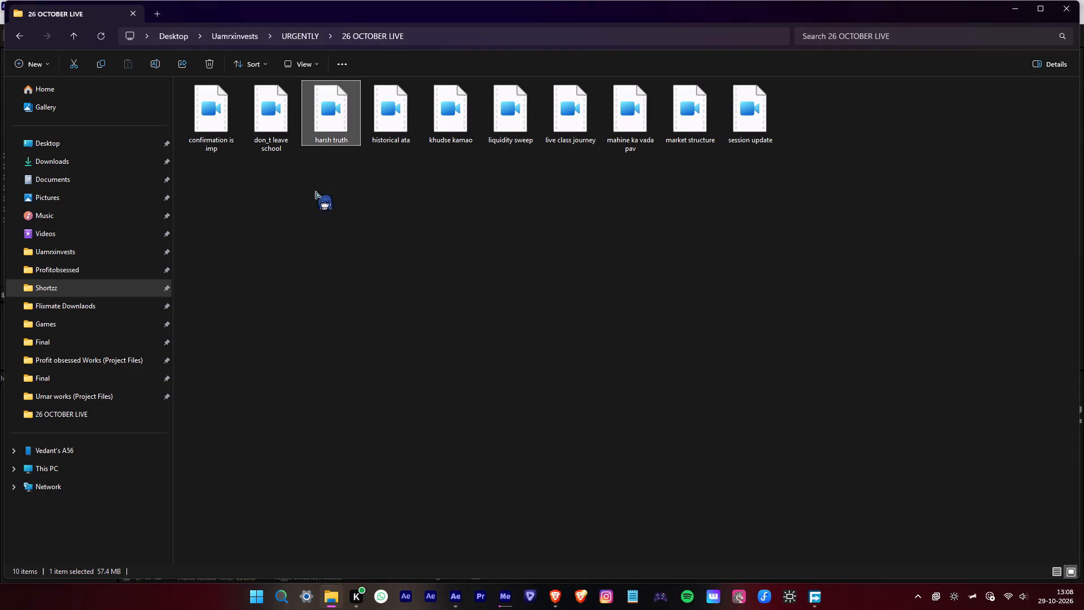
Import the "harsh truth" video from the 26 OCTOBER LIVE folder into the After Effects project.
drag(339, 133, 369, 426)
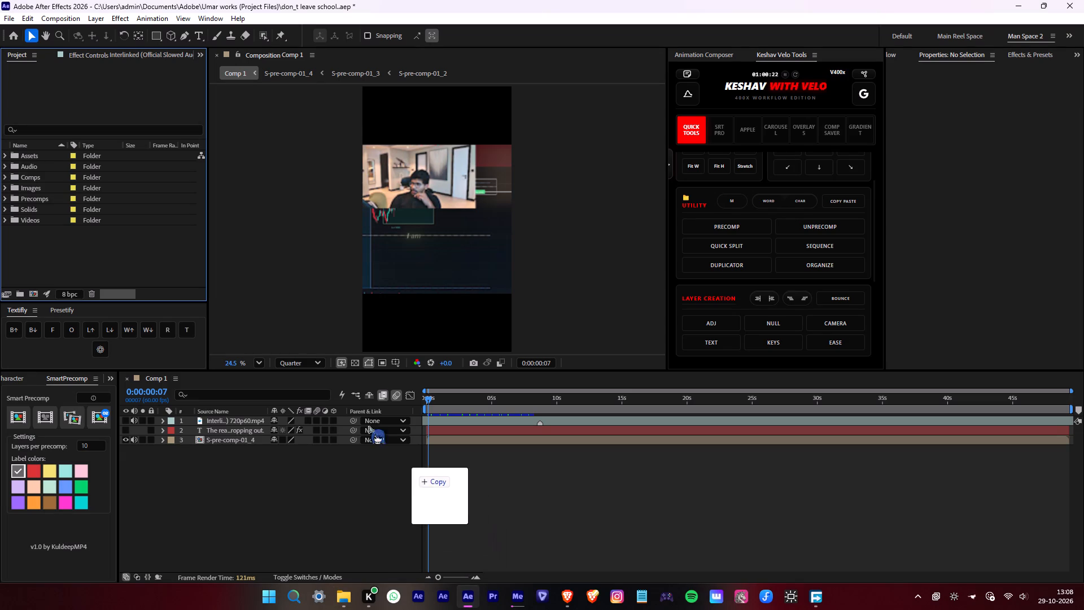
drag(369, 426, 83, 246)
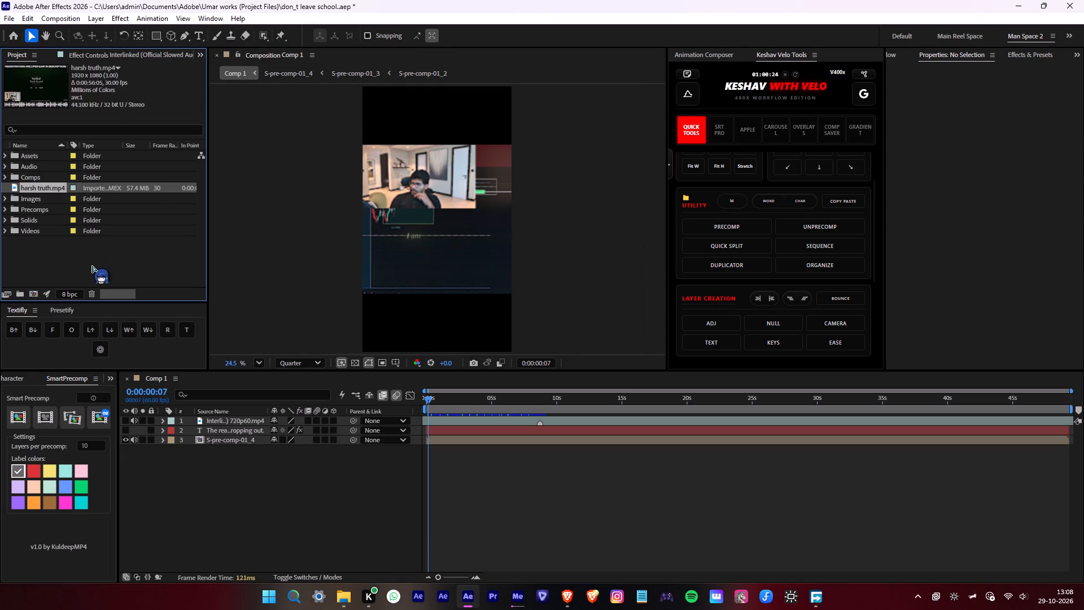
Create a new composition with the existing Reel preset settings and place harsh truth.mp4 in it.
right_click(92, 266)
click(109, 275)
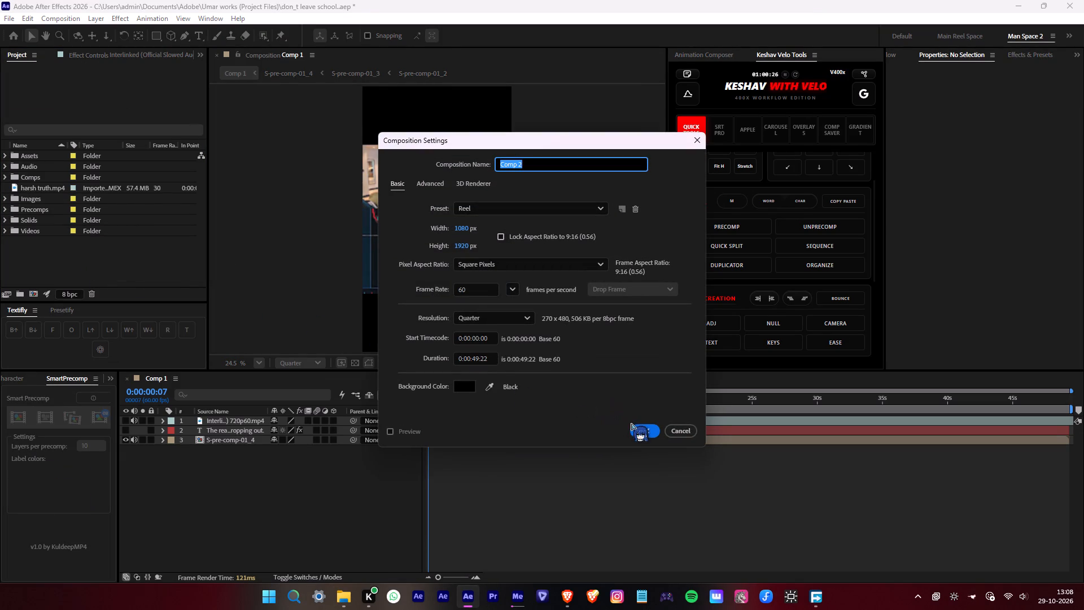
click(635, 430)
drag(45, 197, 230, 487)
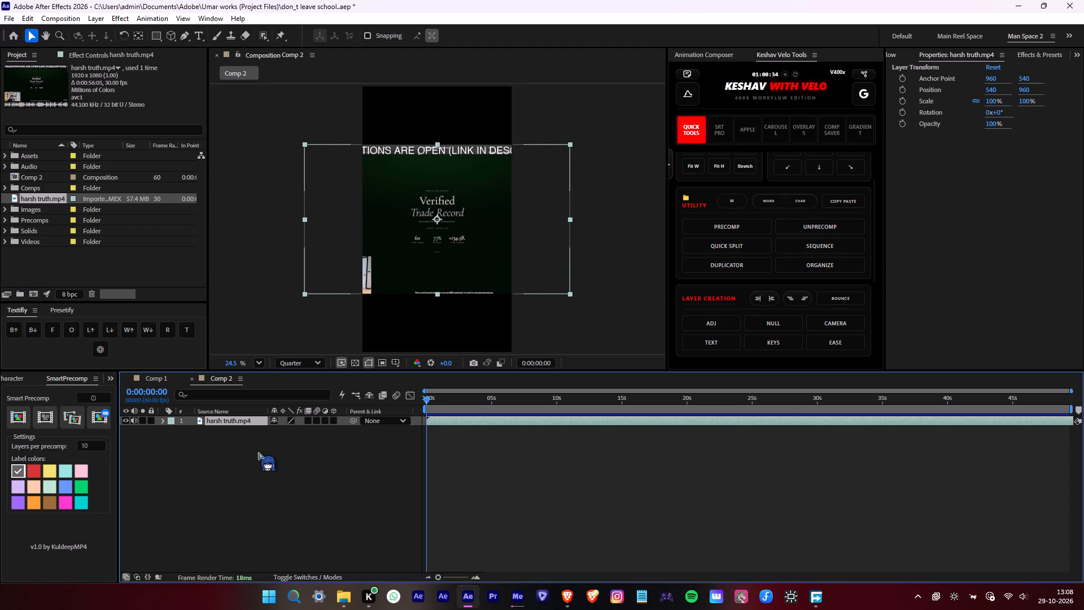
Change the new composition's preset to yt, 1920 x 1080 px.
right_click(261, 469)
click(314, 351)
click(531, 216)
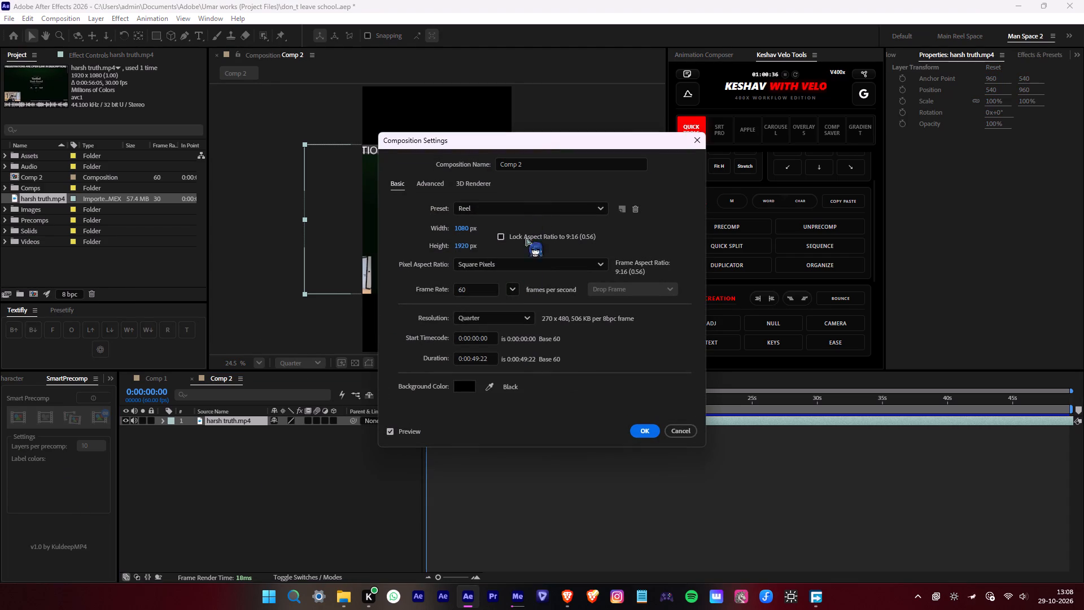
click(465, 208)
click(482, 544)
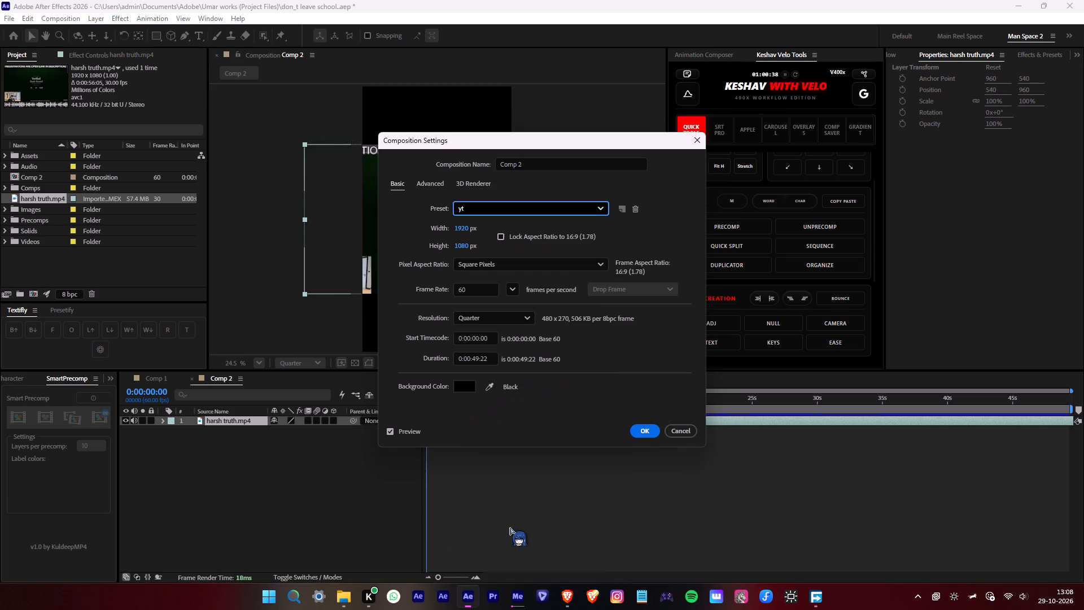
click(650, 428)
Extend the duration of Comp 2 to 1:00:49:22 so the whole clip fits.
alt+scroll(636, 439, down, 4)
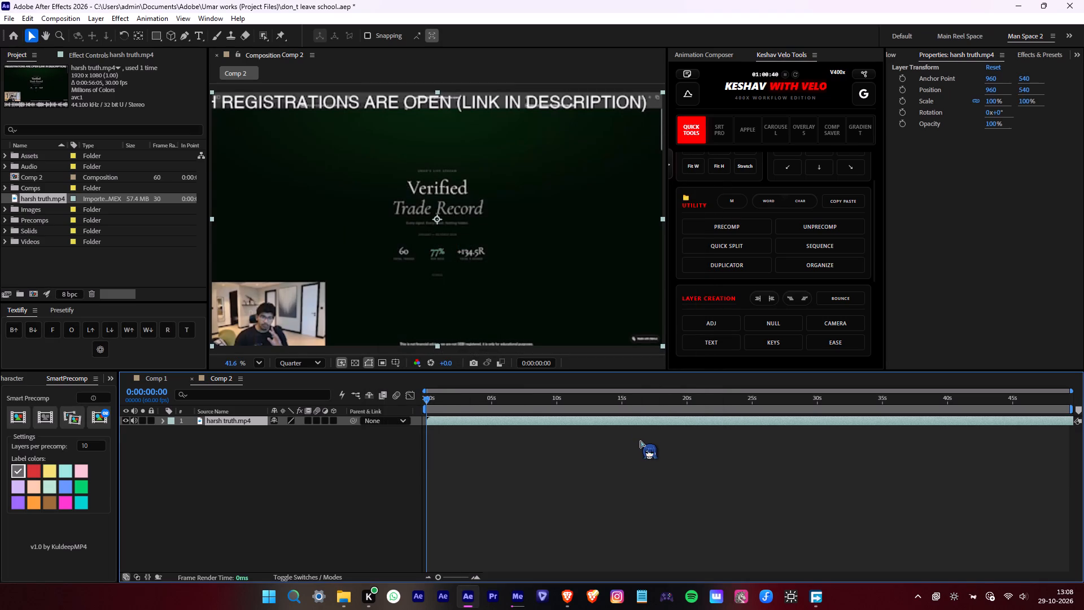
key(o)
right_drag(257, 437, 253, 444)
click(313, 302)
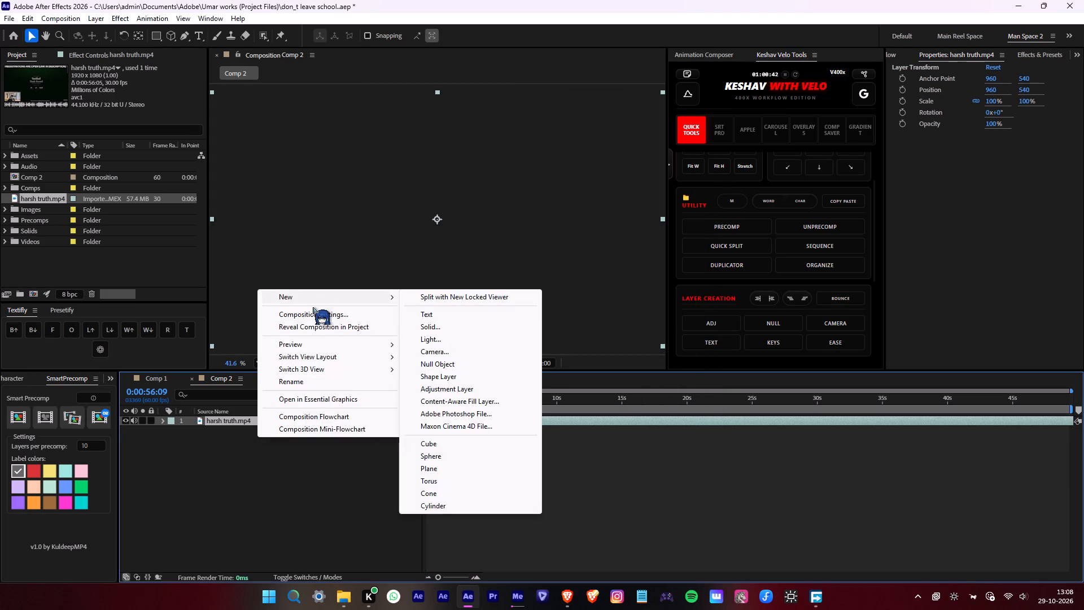
click(312, 310)
drag(461, 358, 442, 358)
key(1)
click(574, 402)
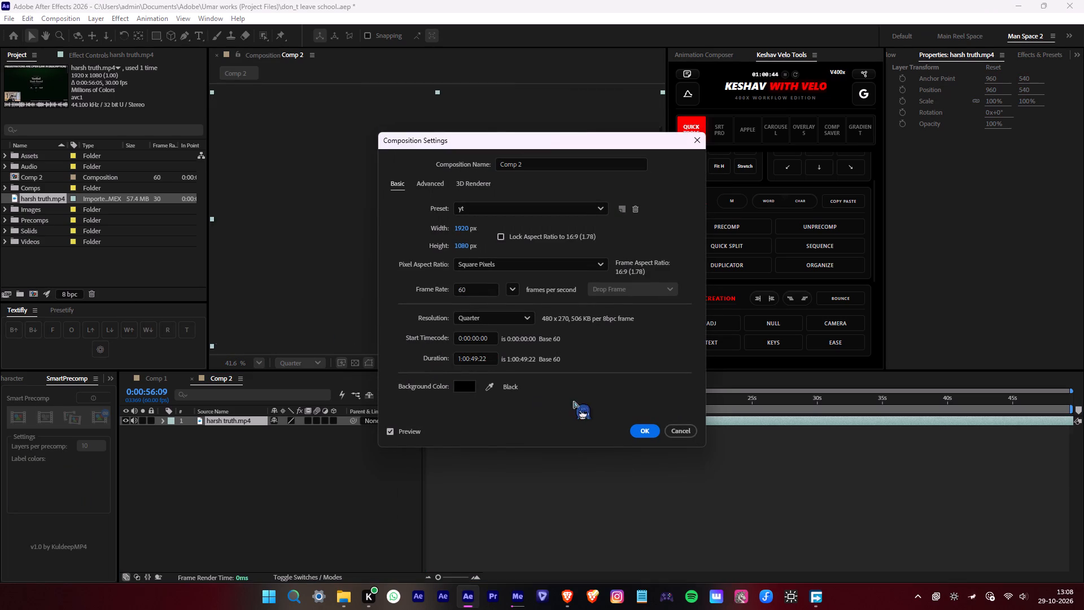
click(642, 434)
End the work area at the clip's out point, 0:00:56:09, and trim the composition to the work area.
alt+scroll(638, 437, down, 3)
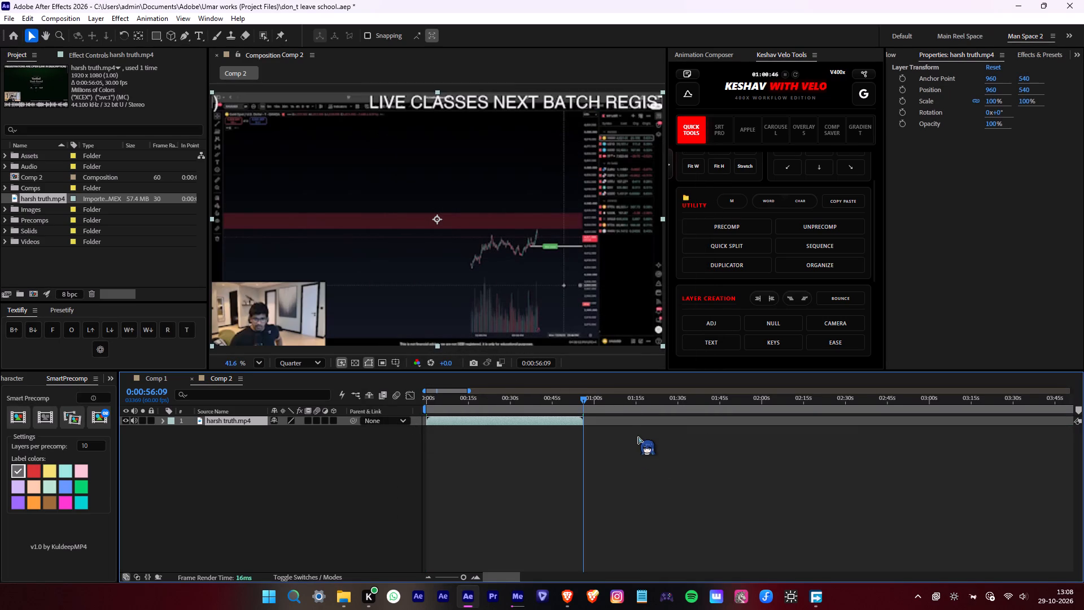
key(o)
key(n)
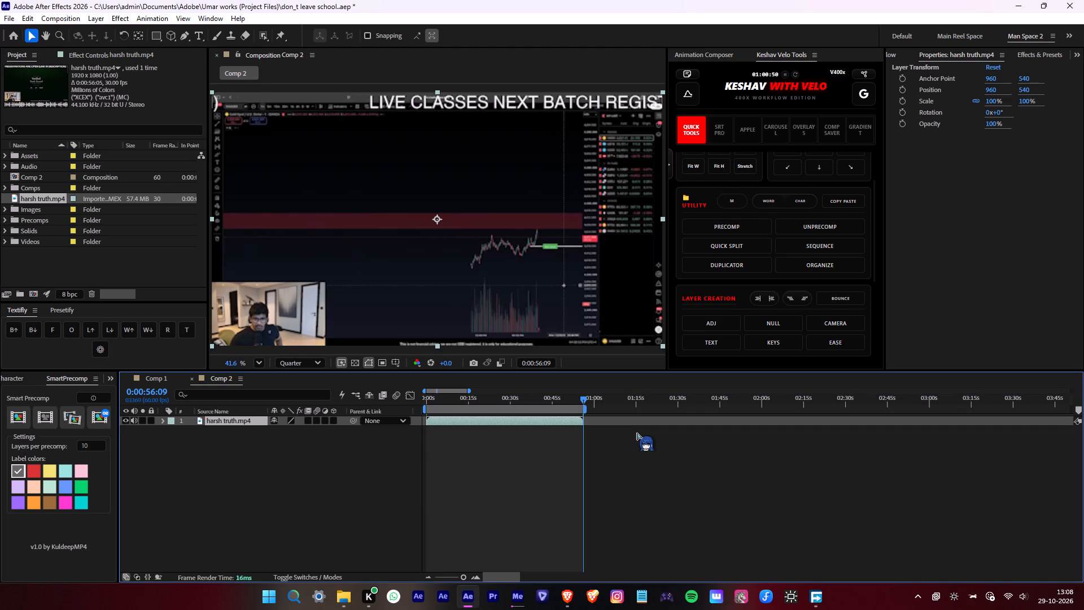
key(ctrl+shift+x)
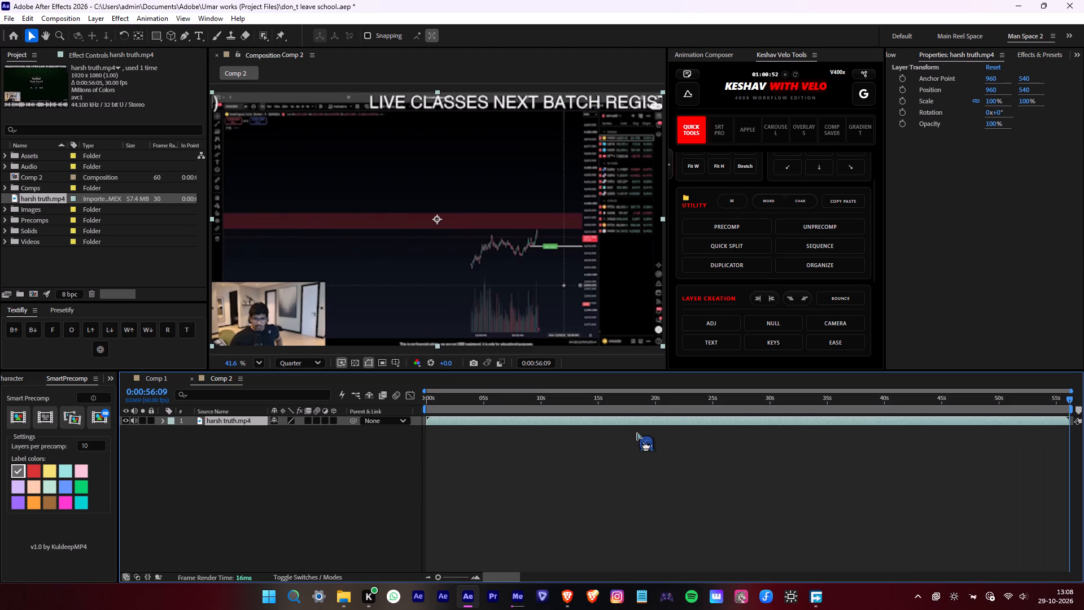
Show the clip's audio waveform, split the clip at 0:00:00:19, and delete the silent opening part.
drag(661, 411, 418, 424)
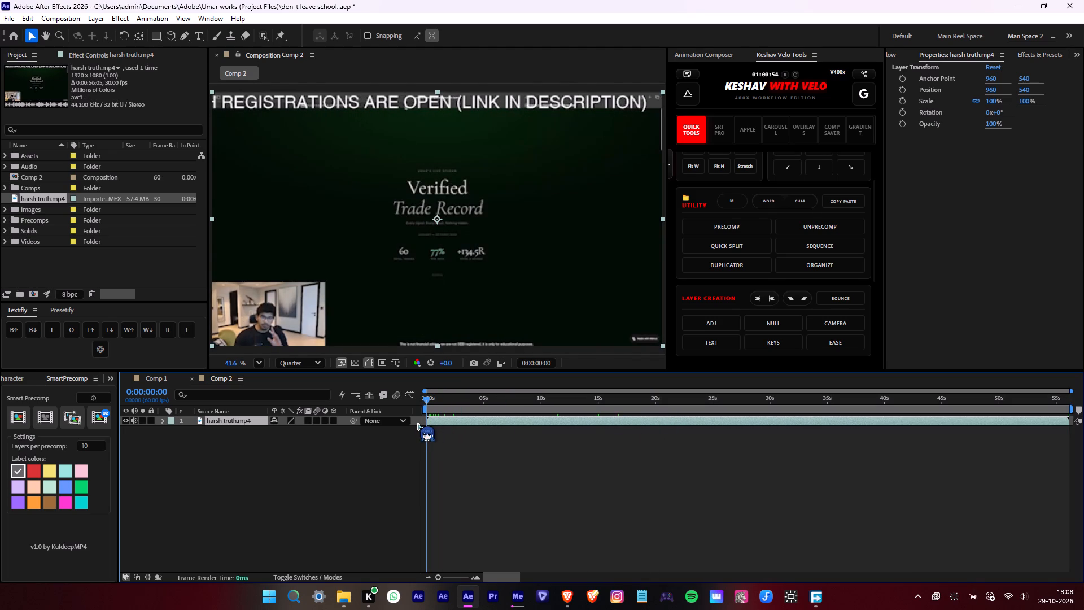
key(l)
key(l)
alt+scroll(385, 439, up, 4)
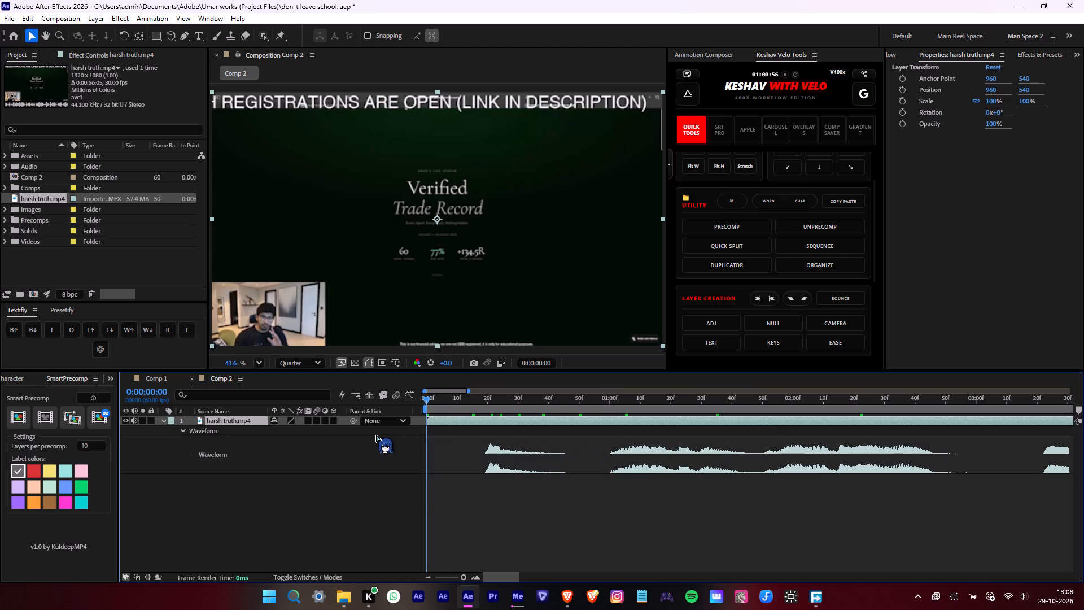
drag(499, 404, 485, 406)
key(alt+d)
click(474, 430)
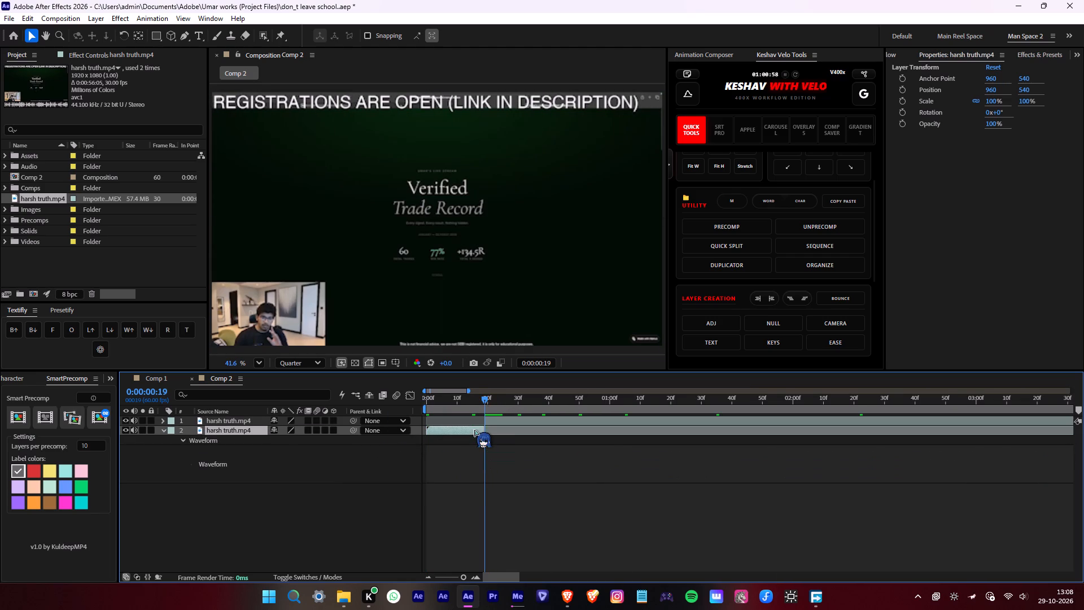
key(Delete)
Remove the pause at 0:00:00:36 by splitting the clip, sliding the rest earlier to meet the cut, and deleting its silent lead-in.
click(500, 422)
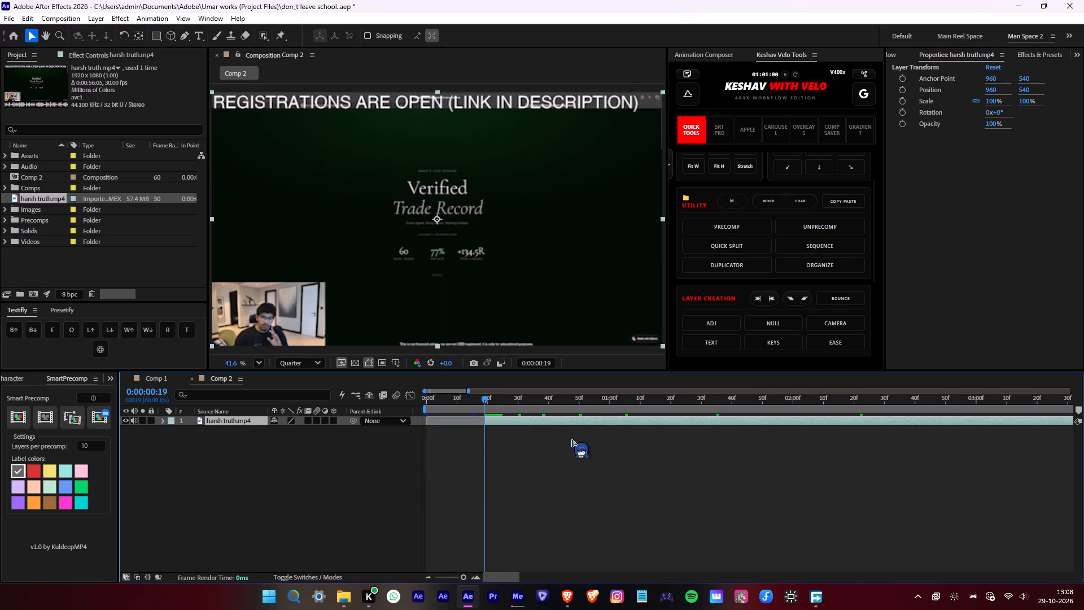
key(l)
key(l)
drag(527, 411, 535, 409)
key(alt+d)
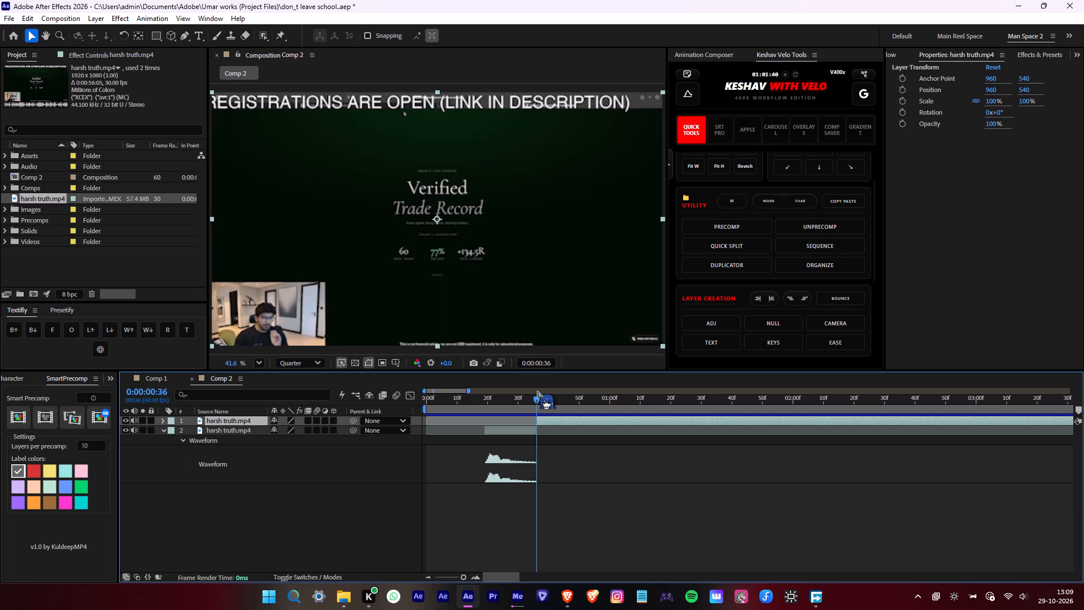
text(ll)
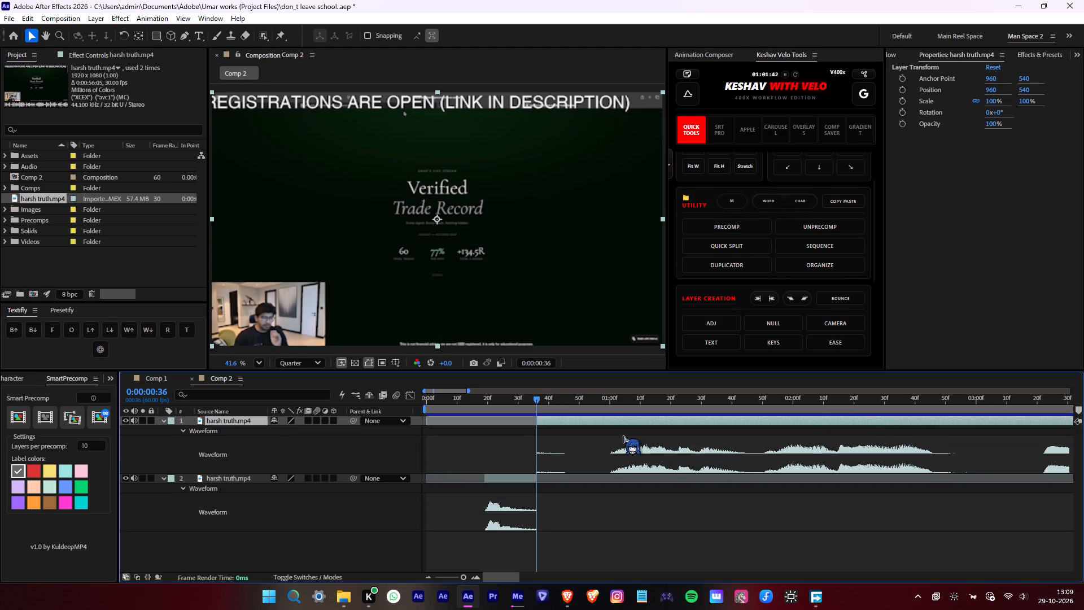
drag(626, 422, 548, 421)
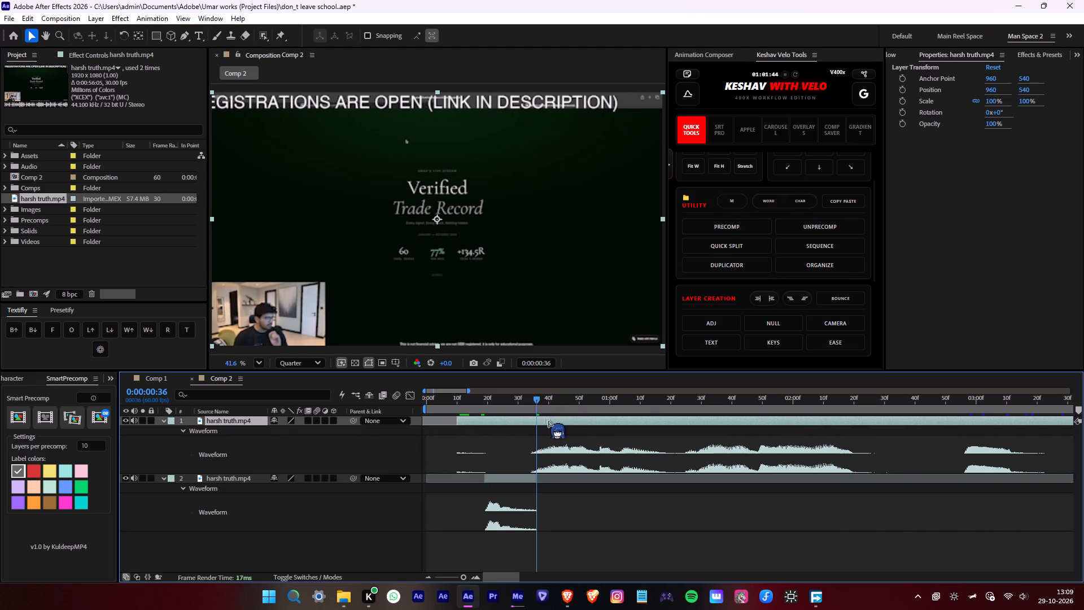
drag(548, 421, 553, 421)
key(alt+d)
click(535, 430)
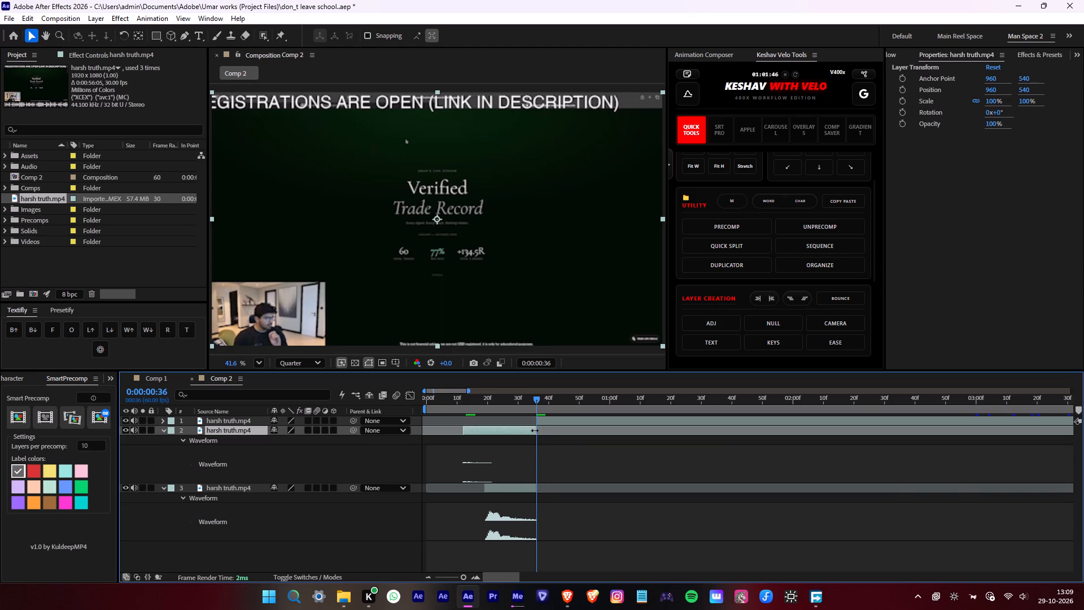
key(Delete)
Remove the pause at 0:00:01:20 by splitting the clip, trimming the later part's silent start, and moving it back to the cut.
click(552, 424)
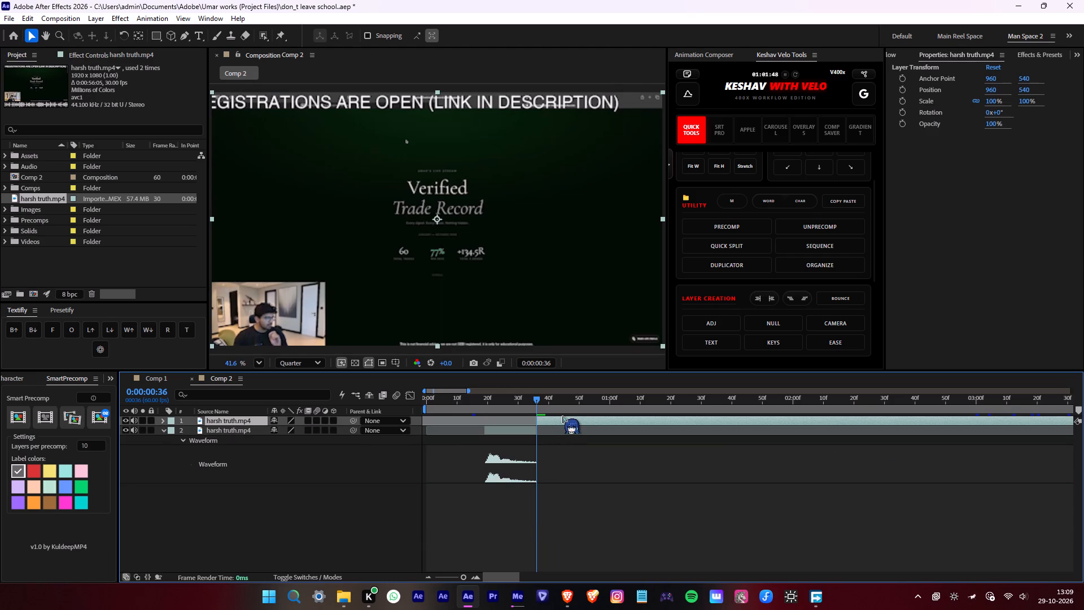
key(l)
key(l)
click(671, 411)
key(alt+d)
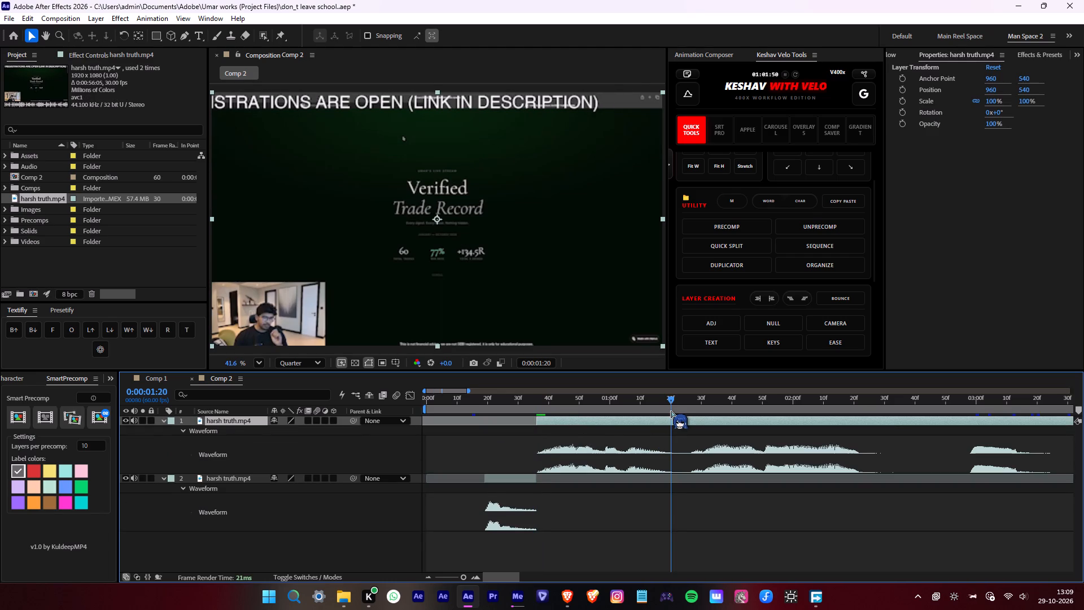
key(l)
key(l)
drag(671, 422, 690, 421)
drag(710, 423, 692, 424)
Remove the pause at 0:00:02:16 by splitting the clip, sliding the rest earlier to meet the cut, and deleting its silent lead-in.
click(838, 412)
key(alt+d)
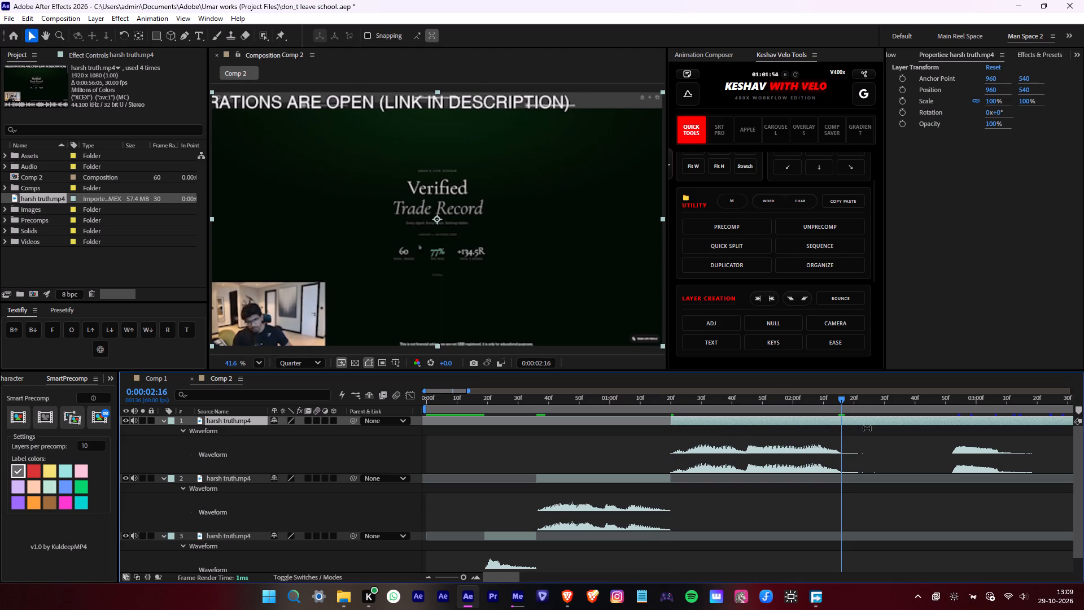
key(l)
key(l)
drag(989, 425, 888, 437)
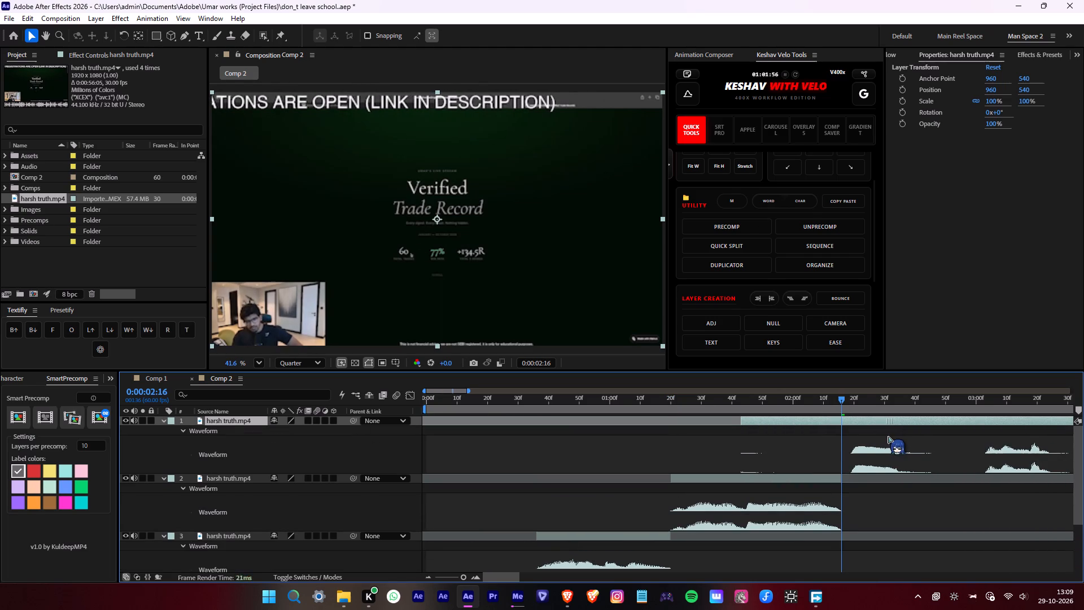
drag(888, 437, 880, 437)
key(alt+d)
click(827, 434)
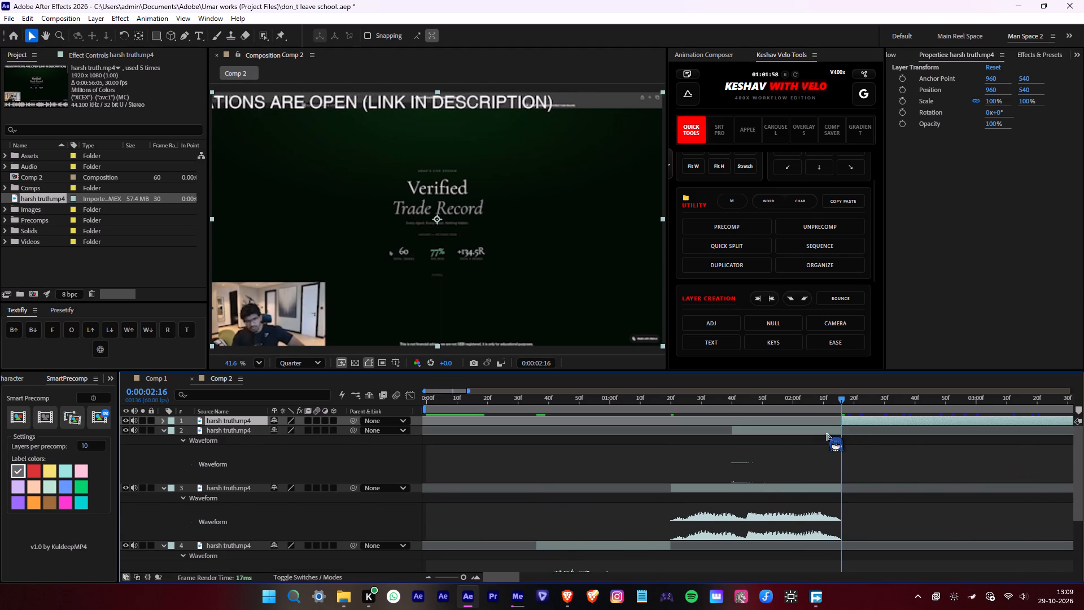
key(Delete)
Remove the pause at 0:00:02:36 by splitting the clip, sliding the rest earlier to meet the cut, and deleting its silent lead-in.
click(866, 418)
key(l)
key(l)
middle_drag(884, 461, 667, 485)
alt+scroll(650, 485, down, 1)
alt+scroll(669, 437, up, 1)
click(671, 409)
key(alt+d)
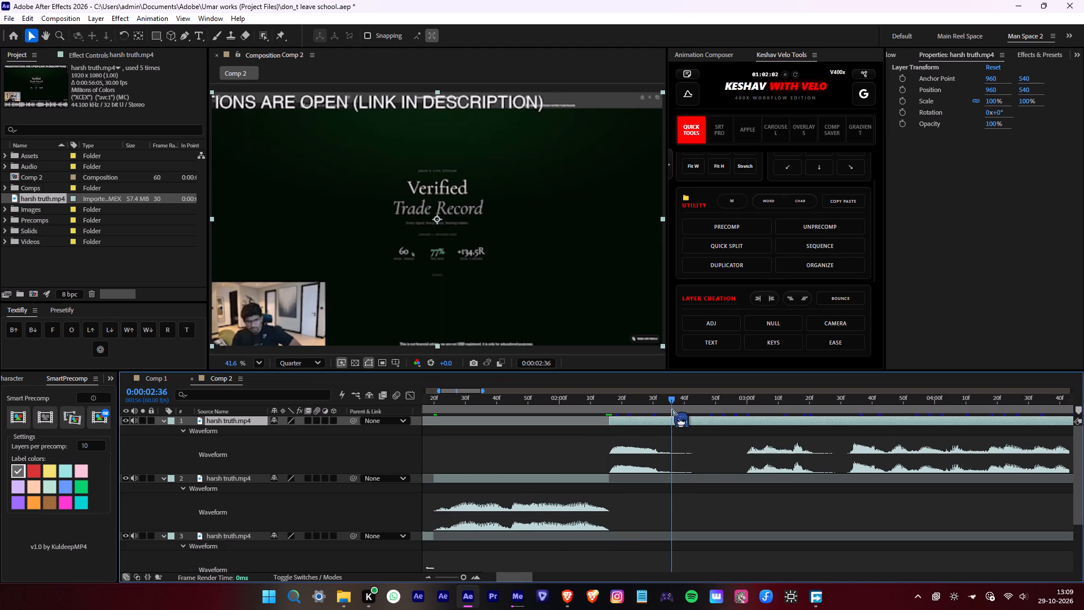
key(l)
key(l)
drag(833, 421, 766, 428)
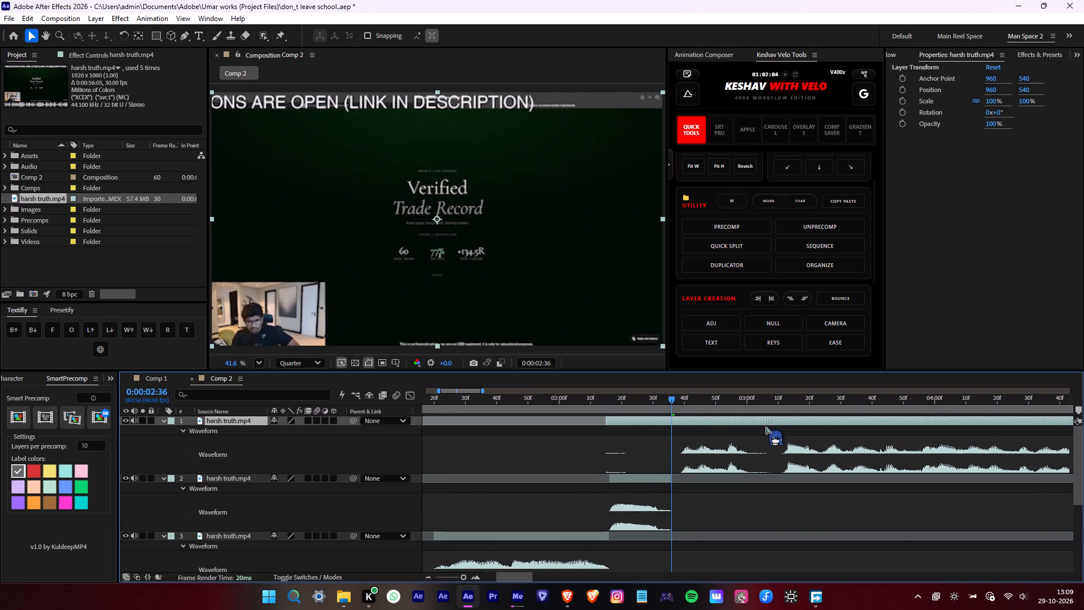
drag(766, 428, 759, 430)
key(alt+d)
click(644, 429)
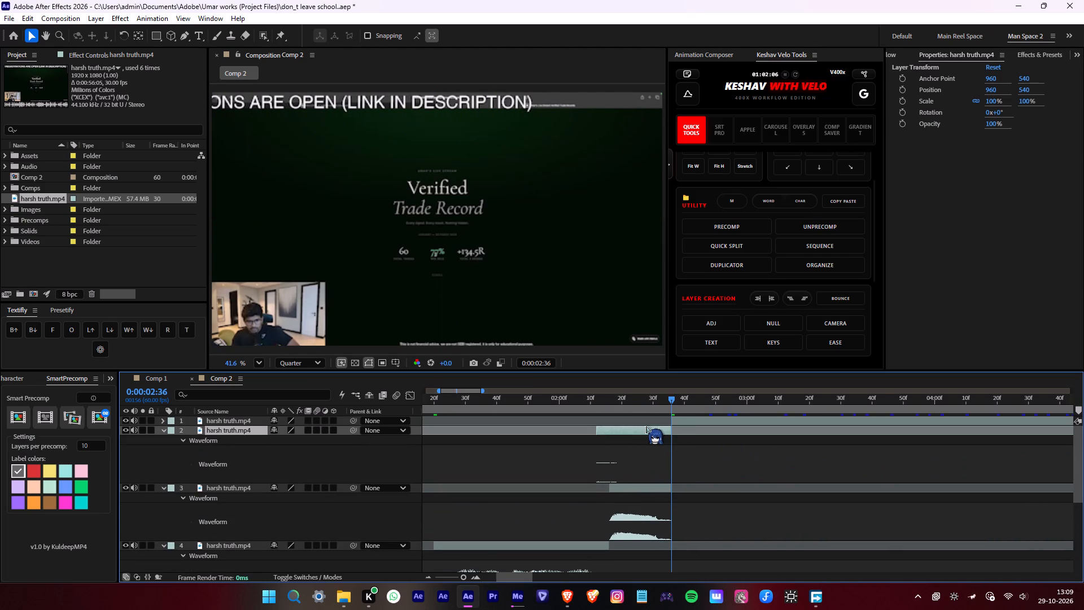
key(Delete)
Remove the pause at 0:00:02:57 by splitting the clip, trimming the later part's silent start, and moving it back to the cut.
click(684, 421)
text(ll)
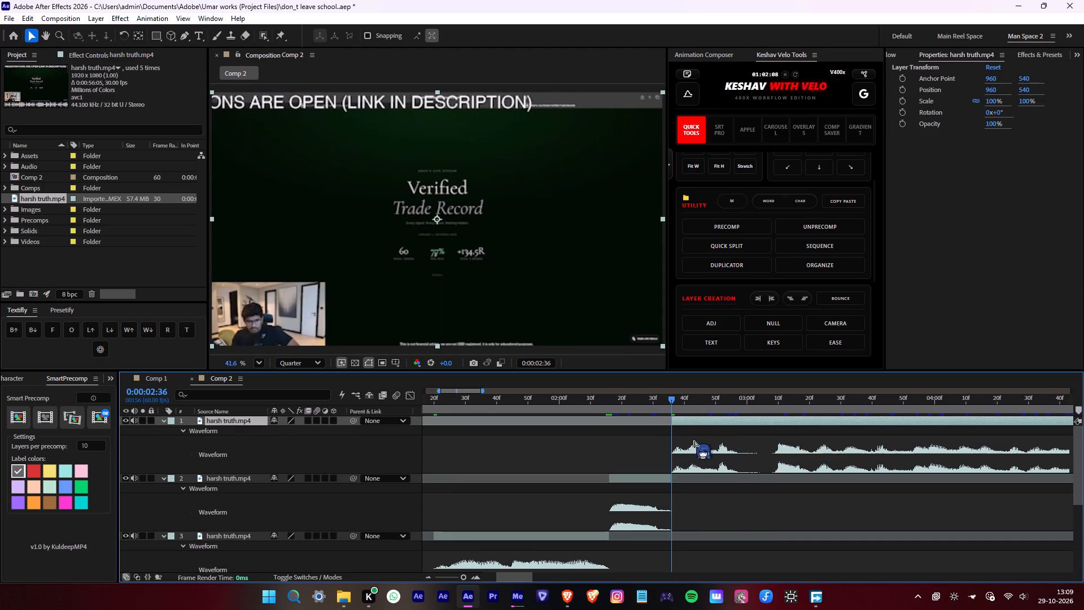
click(740, 411)
key(alt+d)
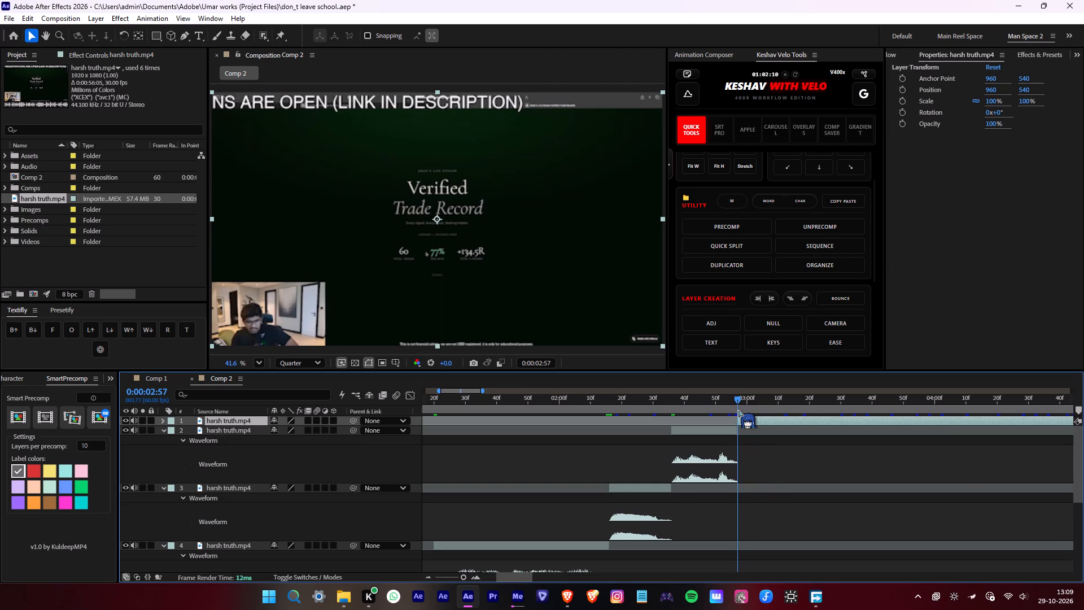
key(l)
key(l)
drag(739, 425, 771, 422)
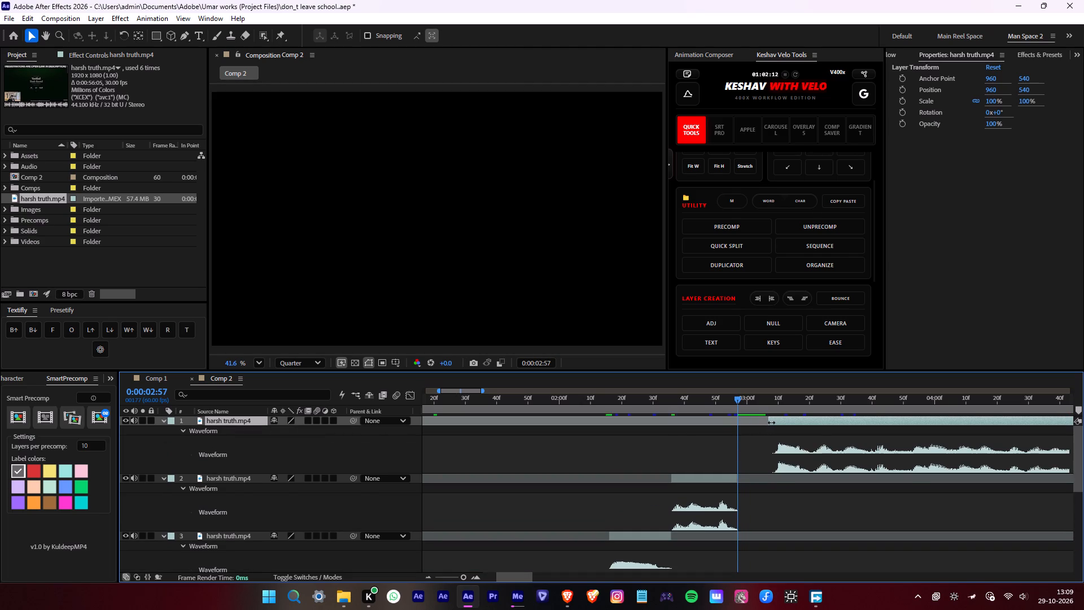
drag(771, 422, 775, 422)
drag(790, 422, 750, 424)
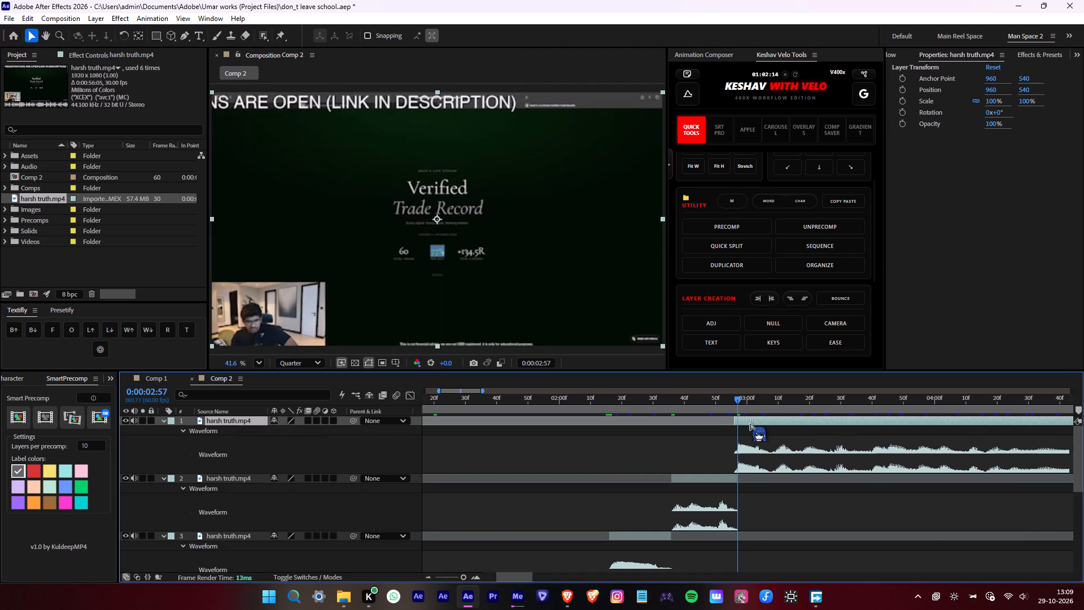
drag(750, 424, 753, 423)
Remove the pause at 0:00:06:39 by splitting the clip, sliding the rest earlier to meet the cut, and deleting its silent lead-in.
alt+scroll(751, 423, down, 3)
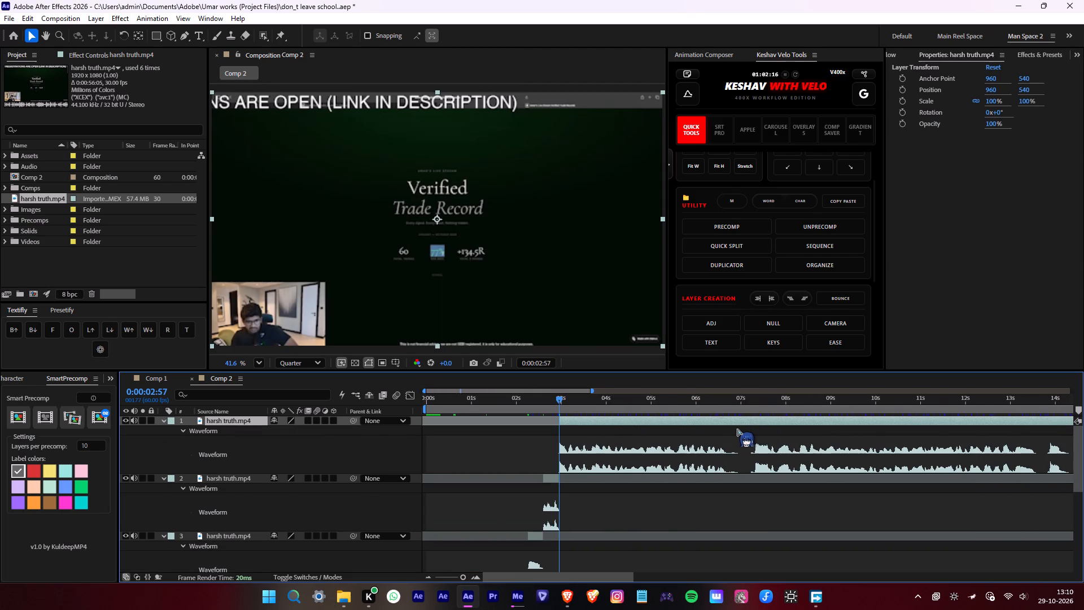
alt+scroll(729, 426, up, 1)
click(723, 411)
key(alt+d)
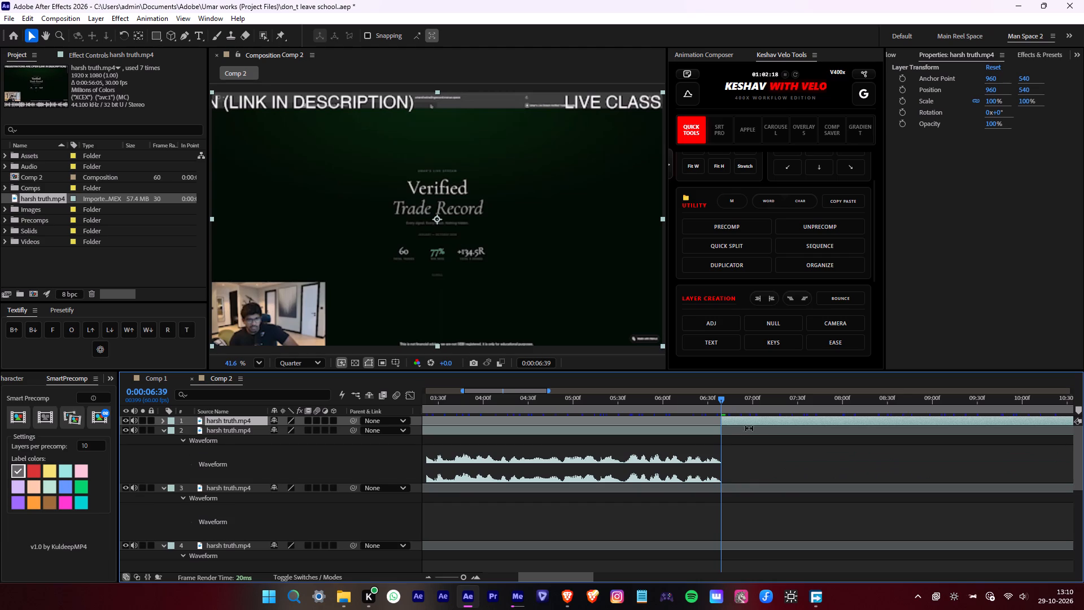
key(l)
text(ll)
drag(803, 421, 750, 425)
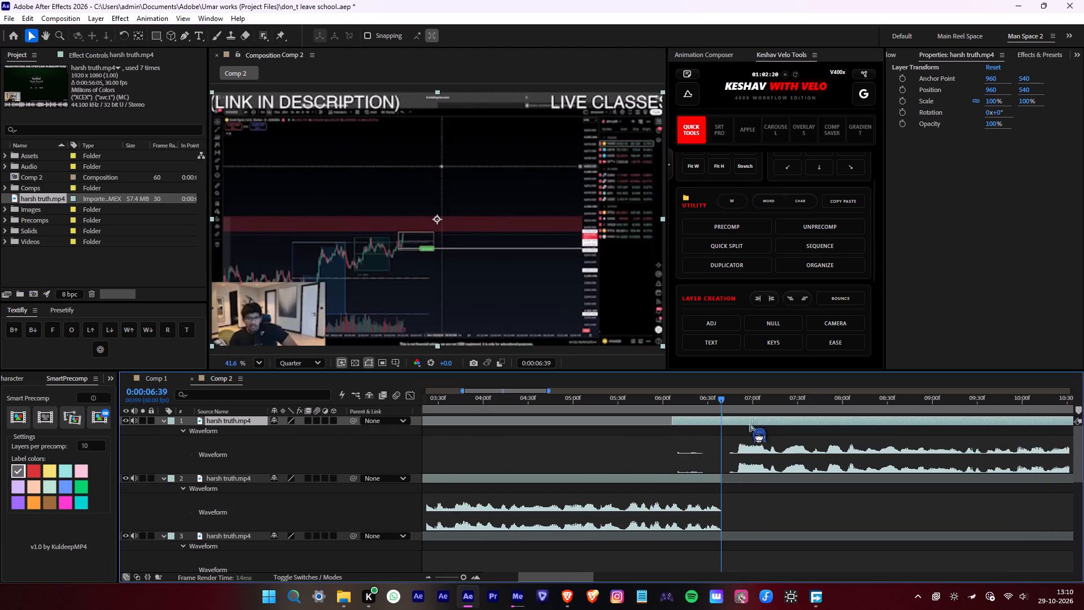
drag(750, 425, 748, 425)
alt+scroll(745, 425, up, 1)
drag(746, 422, 738, 422)
key(alt+d)
click(683, 429)
key(Delete)
Remove the pause at 0:00:12:53 by splitting the clip, sliding the rest earlier to meet the cut, and deleting its silent lead-in.
click(715, 419)
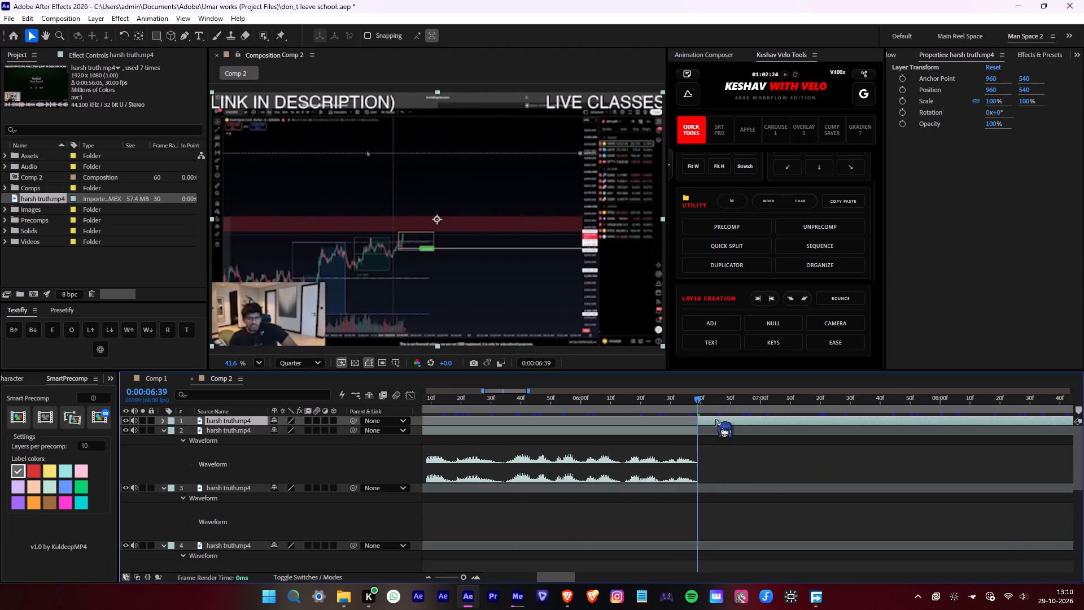
text(ll)
middle_drag(736, 446, 412, 454)
scroll(732, 447, up, 1)
alt+scroll(609, 452, down, 1)
middle_drag(610, 452, 589, 455)
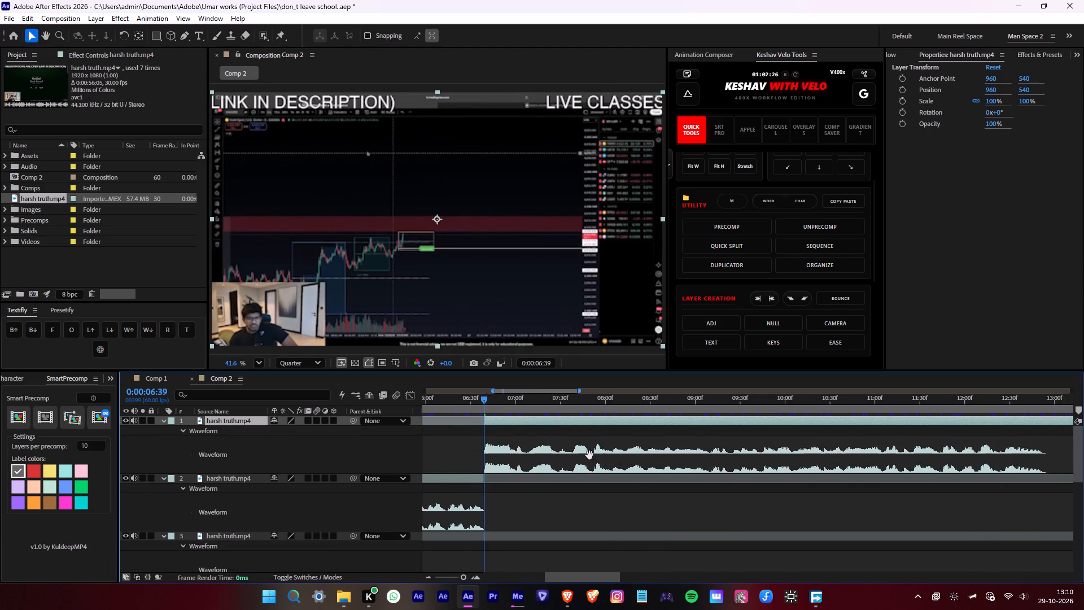
middle_drag(589, 455, 379, 452)
alt+scroll(801, 437, up, 1)
click(837, 412)
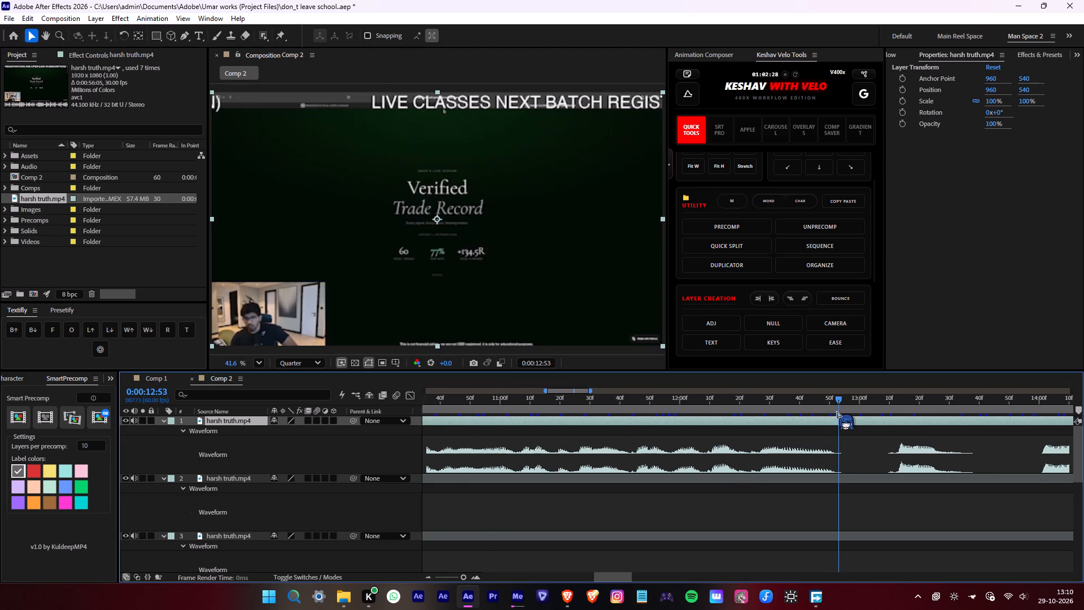
key(alt+d)
key(l)
key(l)
drag(932, 422, 885, 428)
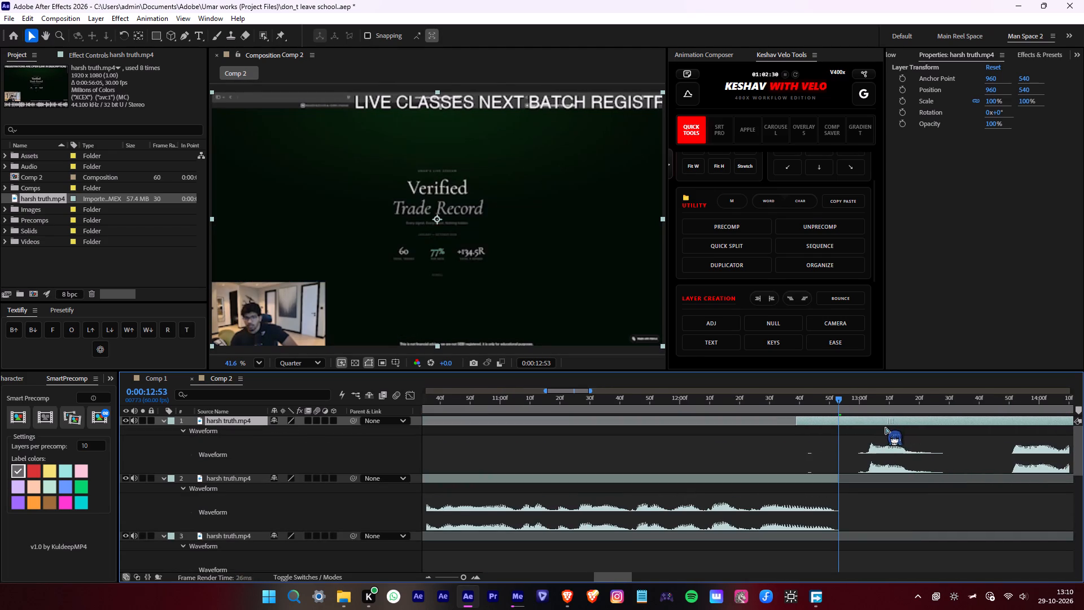
drag(885, 428, 875, 430)
key(alt+d)
click(832, 433)
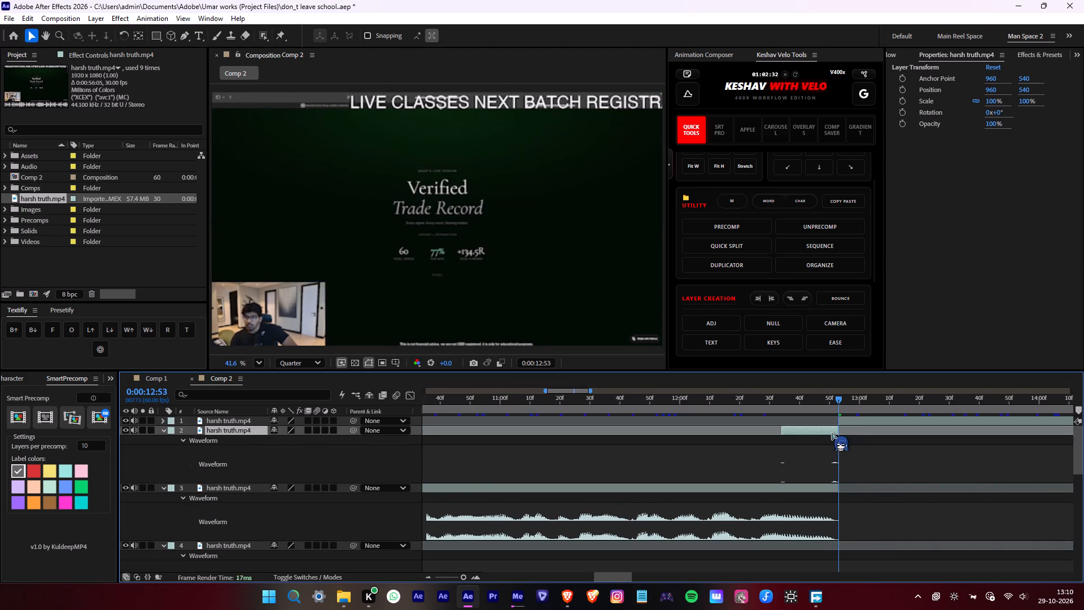
key(Delete)
Remove the pause at 0:00:13:12 by splitting the clip, sliding the rest earlier to meet the cut, and deleting its silent lead-in.
click(856, 424)
text(ll)
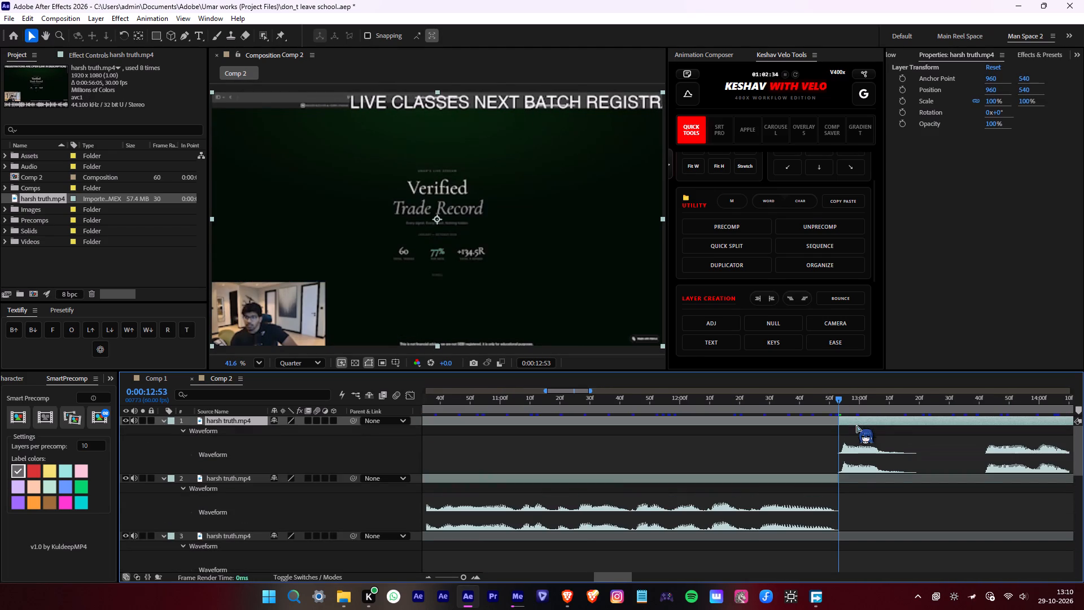
click(895, 404)
key(alt+d)
key(l)
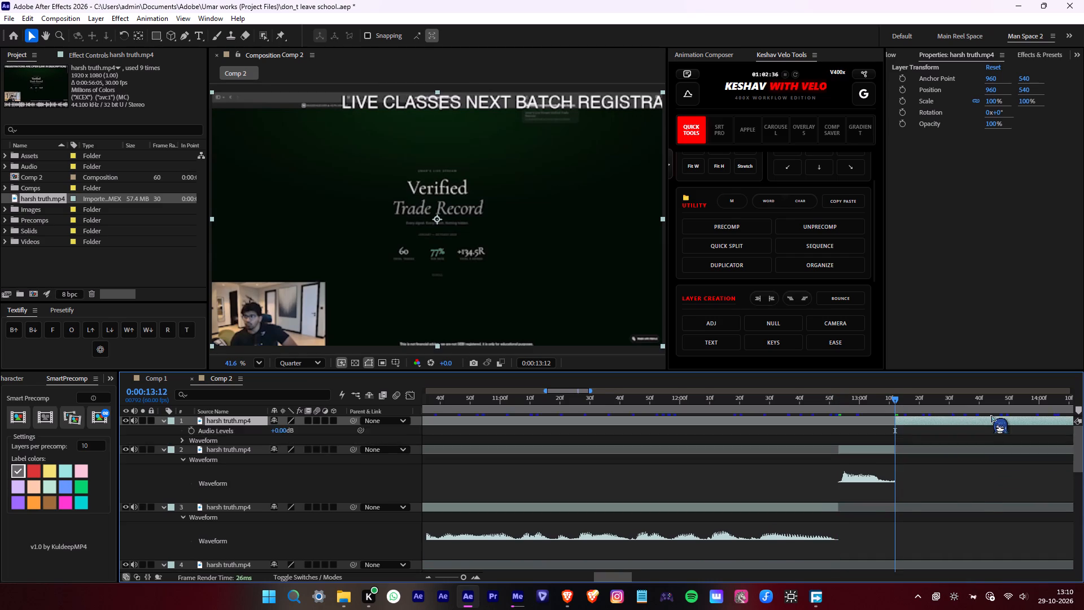
key(l)
drag(994, 420, 905, 424)
key(alt+d)
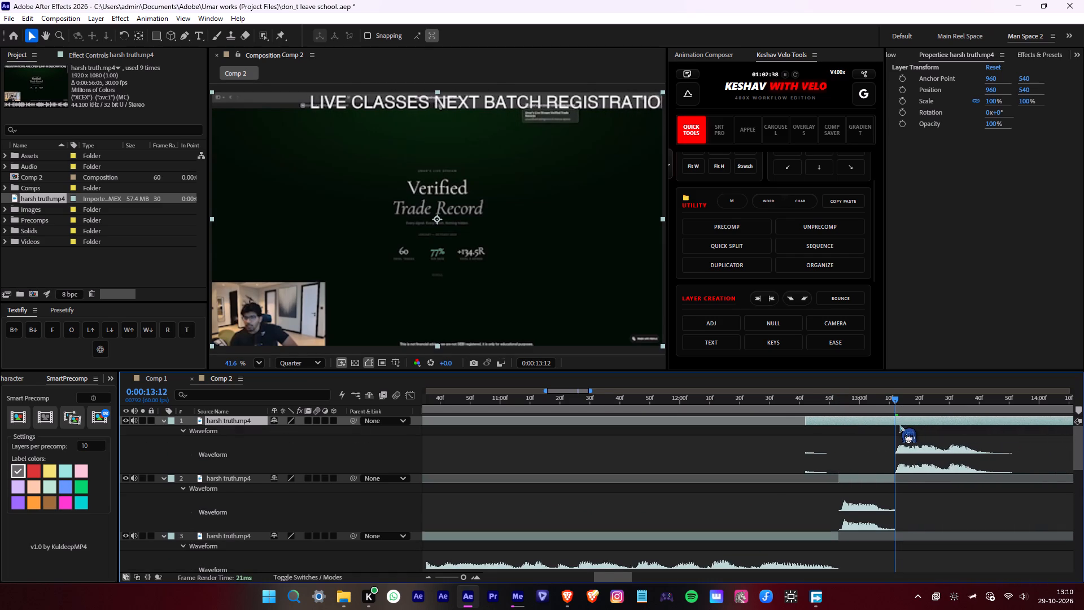
click(872, 429)
key(Delete)
Split the clip at 0:00:13:42, where the speech fades out, and slide the later part earlier toward the cut.
click(920, 424)
text(ll)
middle_drag(920, 427, 715, 445)
click(779, 407)
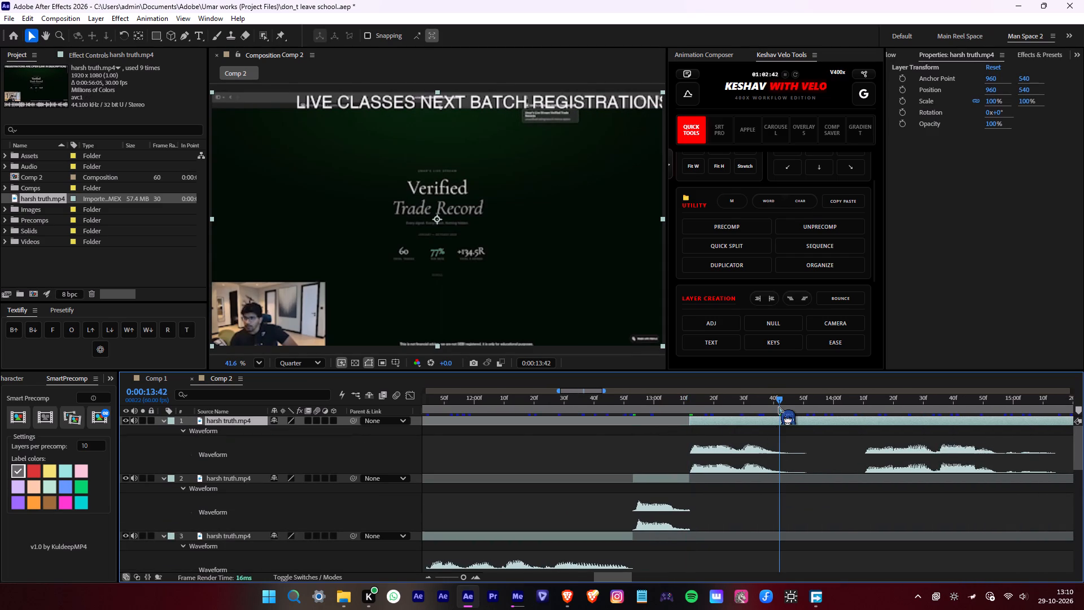
key(alt+d)
key(l)
key(l)
drag(859, 422, 812, 425)
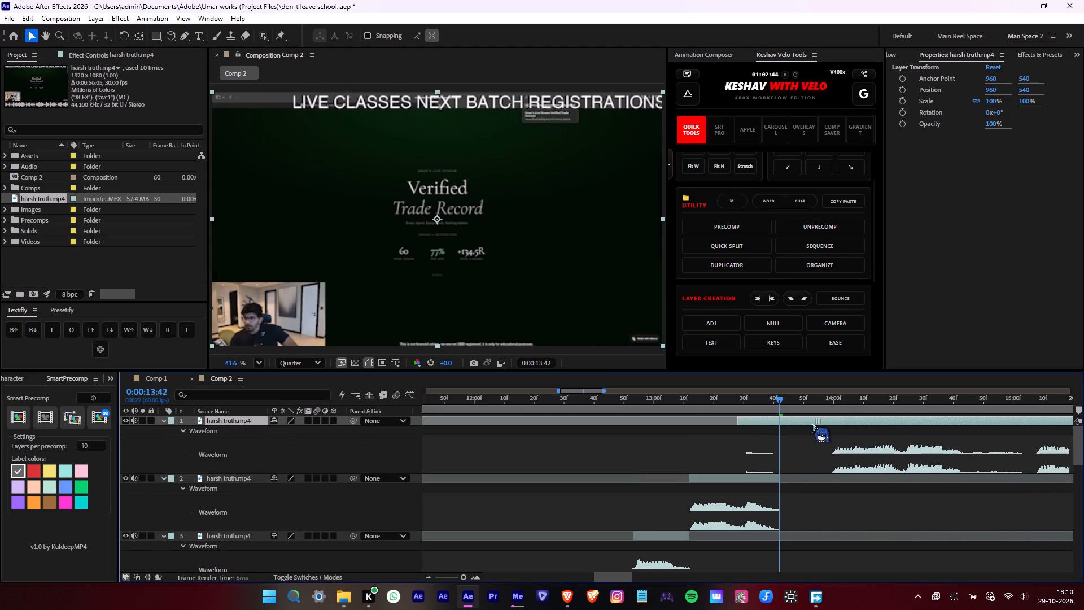
drag(812, 425, 775, 427)
Align the later part's speech onset with the cut at 0:00:13:42 and delete its silent lead-in.
alt+scroll(779, 427, up, 2)
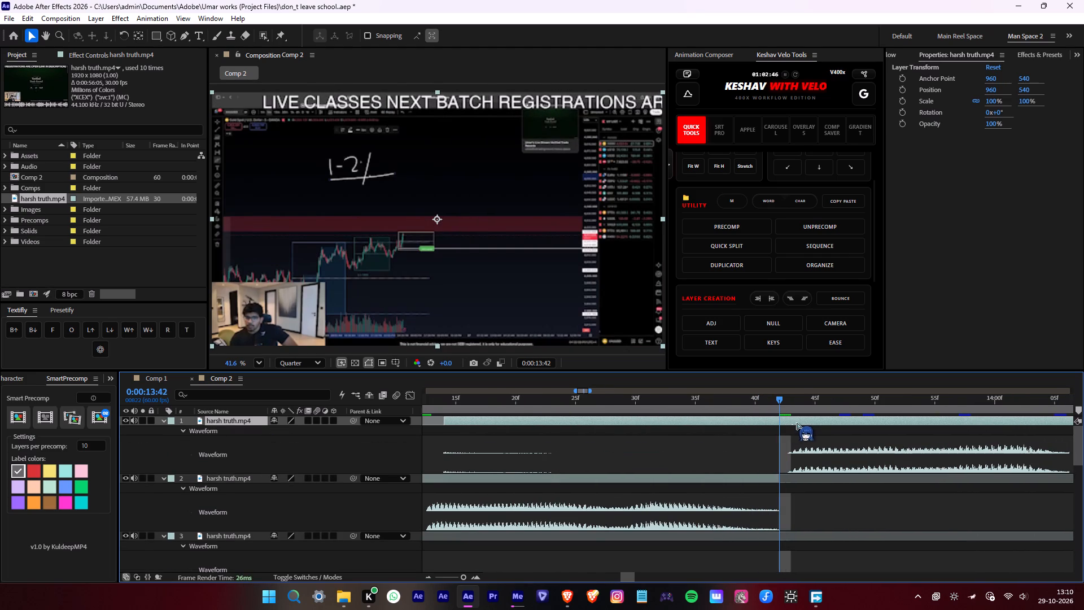
drag(799, 422, 781, 425)
drag(781, 425, 718, 425)
drag(724, 422, 620, 416)
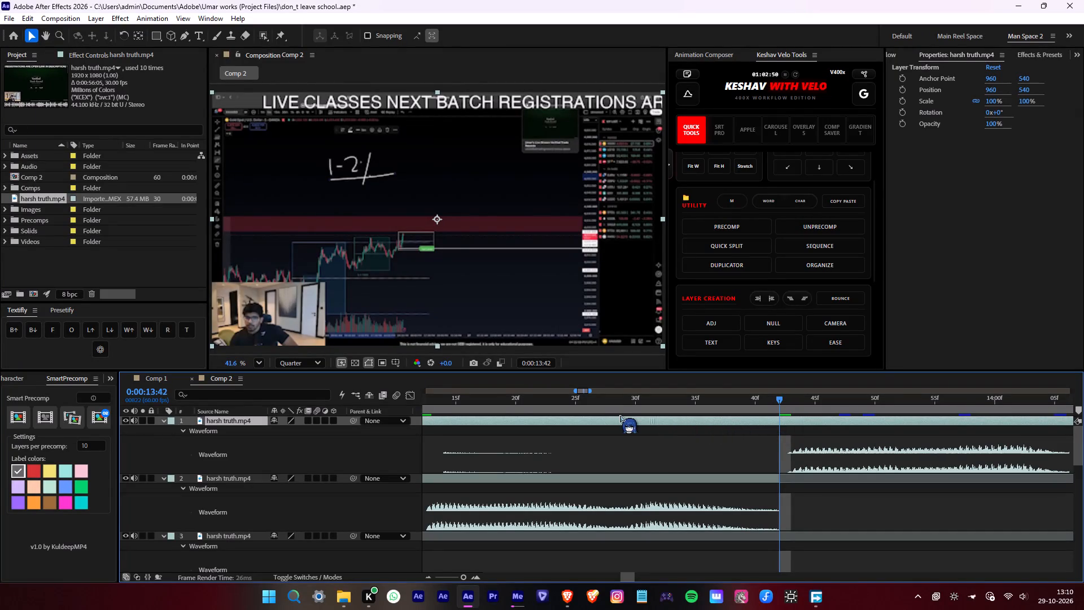
drag(620, 416, 587, 416)
alt+scroll(725, 436, down, 4)
drag(755, 424, 748, 424)
alt+scroll(724, 424, up, 2)
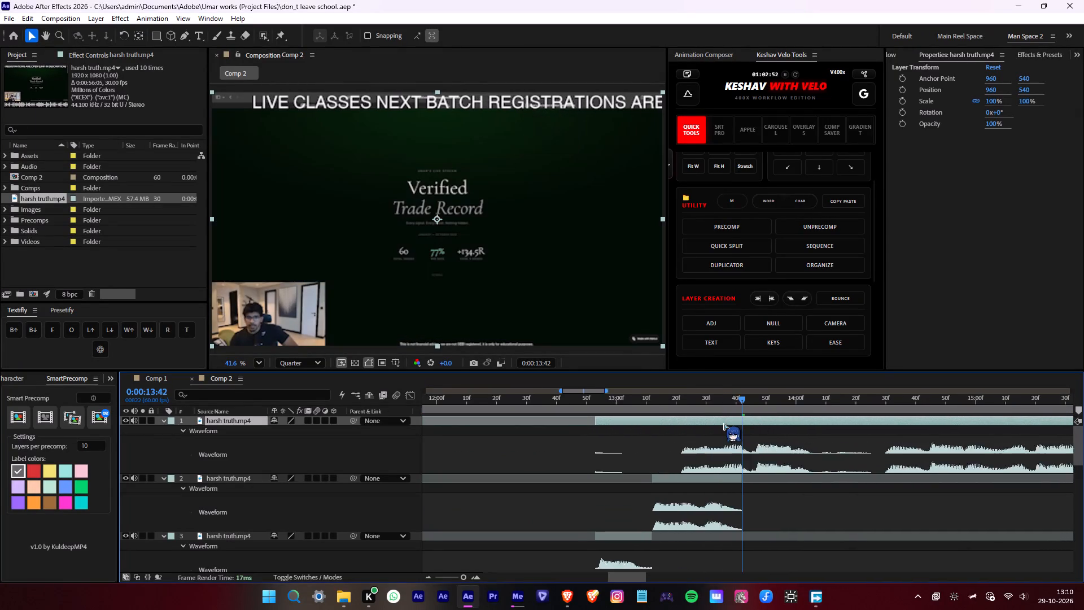
alt+scroll(724, 424, up, 2)
drag(723, 424, 958, 438)
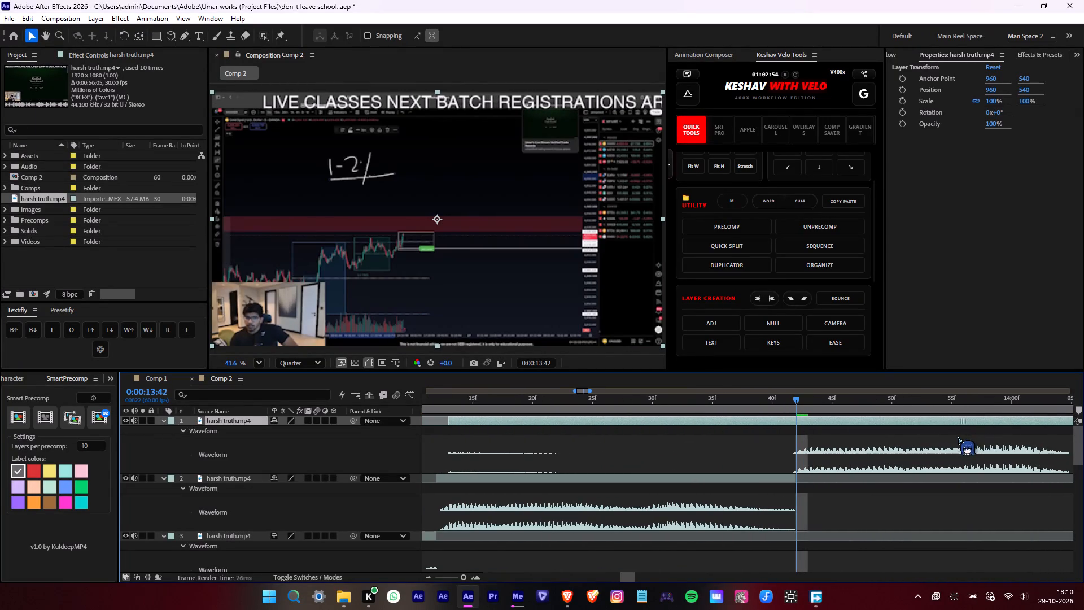
drag(958, 438, 957, 438)
key(alt+d)
click(788, 430)
key(Delete)
Remove the pause at 0:00:14:25 by splitting the clip, sliding the rest earlier to meet the cut, and deleting its silent lead-in.
click(823, 422)
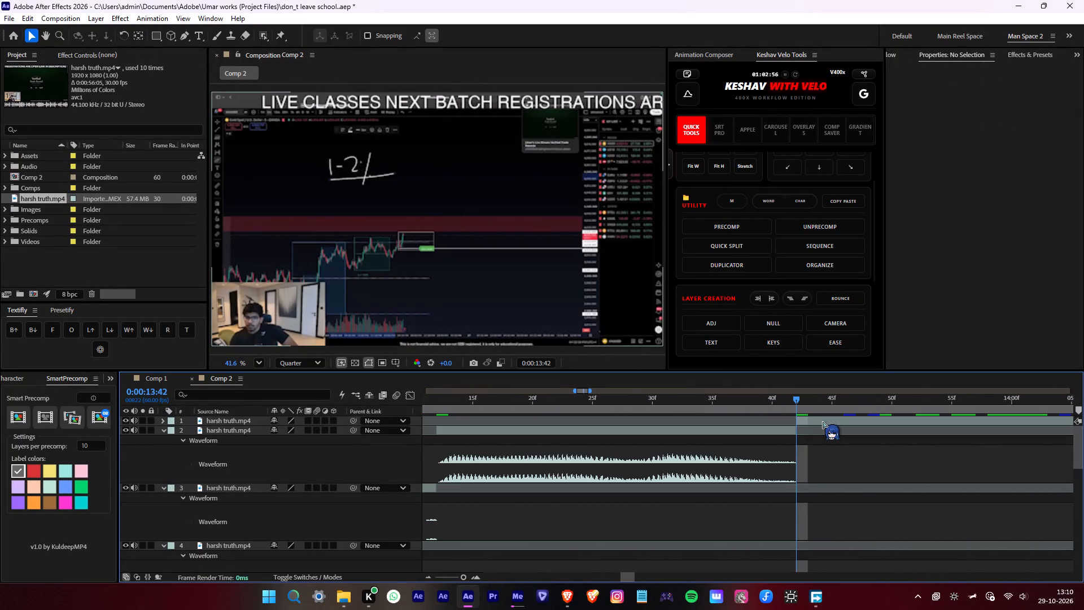
text(ll)
alt+scroll(817, 426, down, 2)
middle_drag(817, 428, 657, 450)
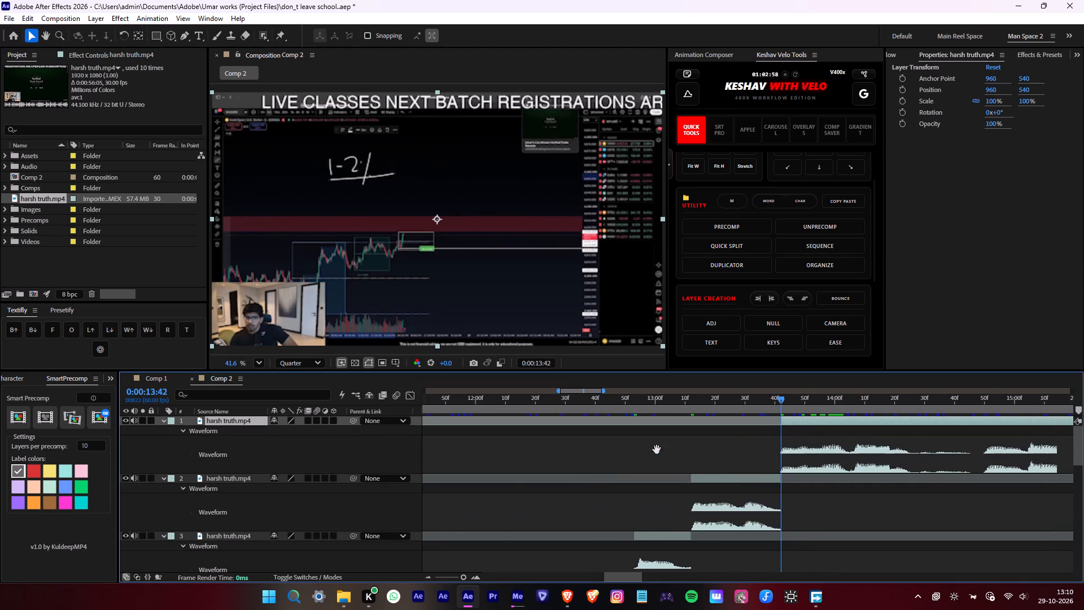
middle_drag(657, 450, 496, 455)
drag(632, 413, 622, 413)
key(alt+d)
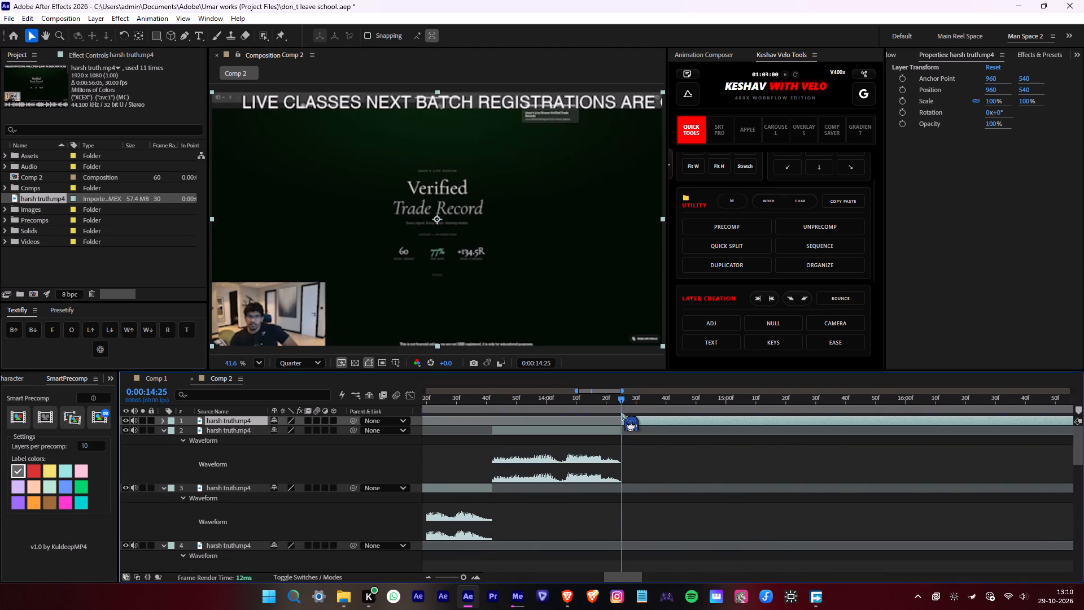
key(l)
key(l)
drag(700, 424, 636, 429)
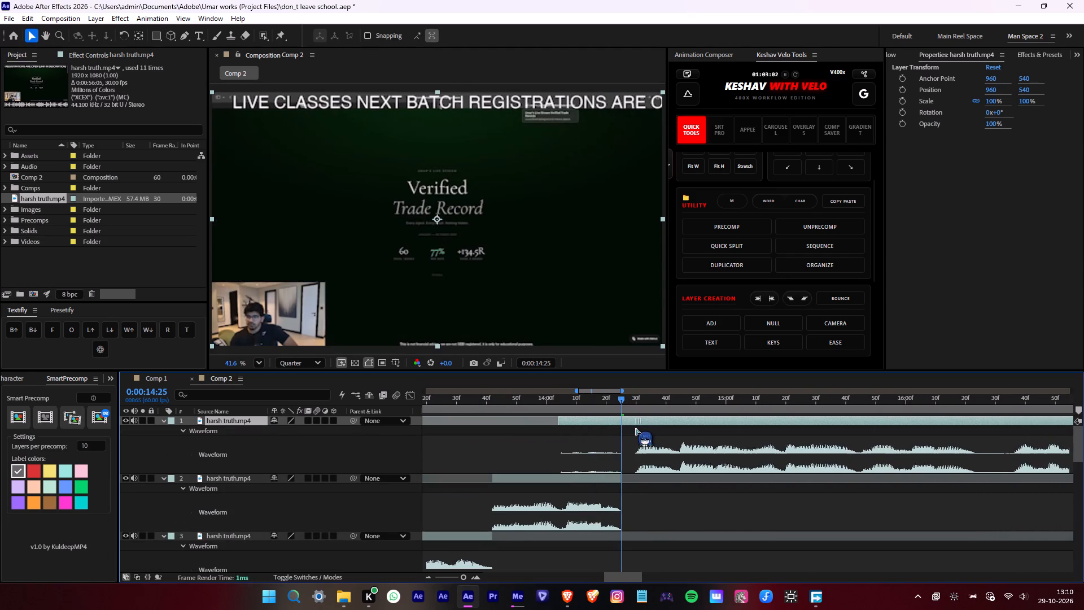
drag(636, 429, 628, 430)
key(alt+d)
click(614, 430)
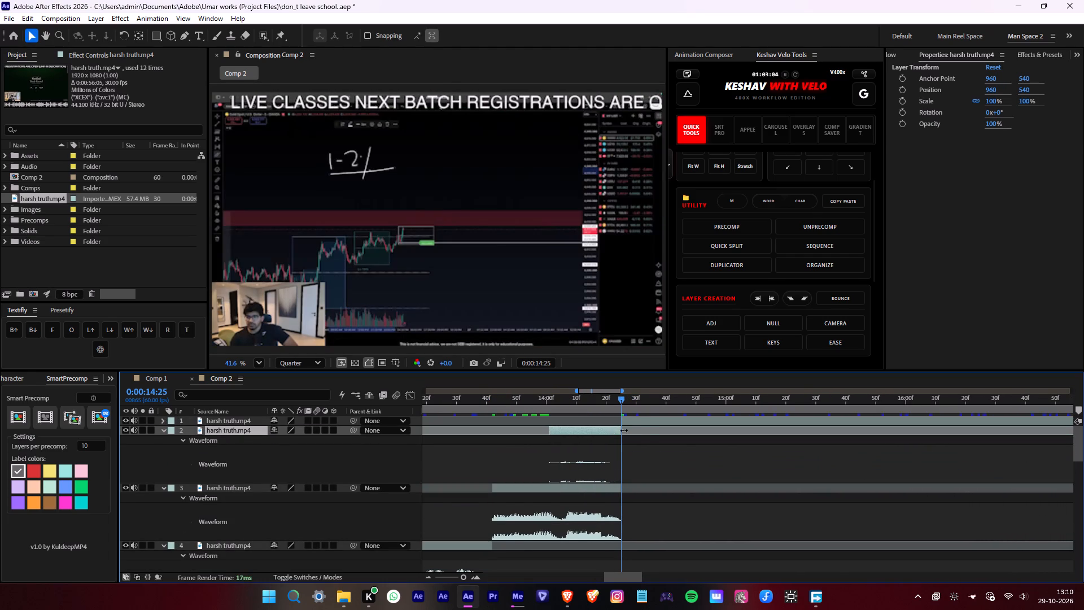
key(Delete)
Remove the pause at 0:00:16:19 by splitting the clip, sliding the rest earlier to meet the cut, and deleting its silent lead-in.
click(637, 425)
text(ll)
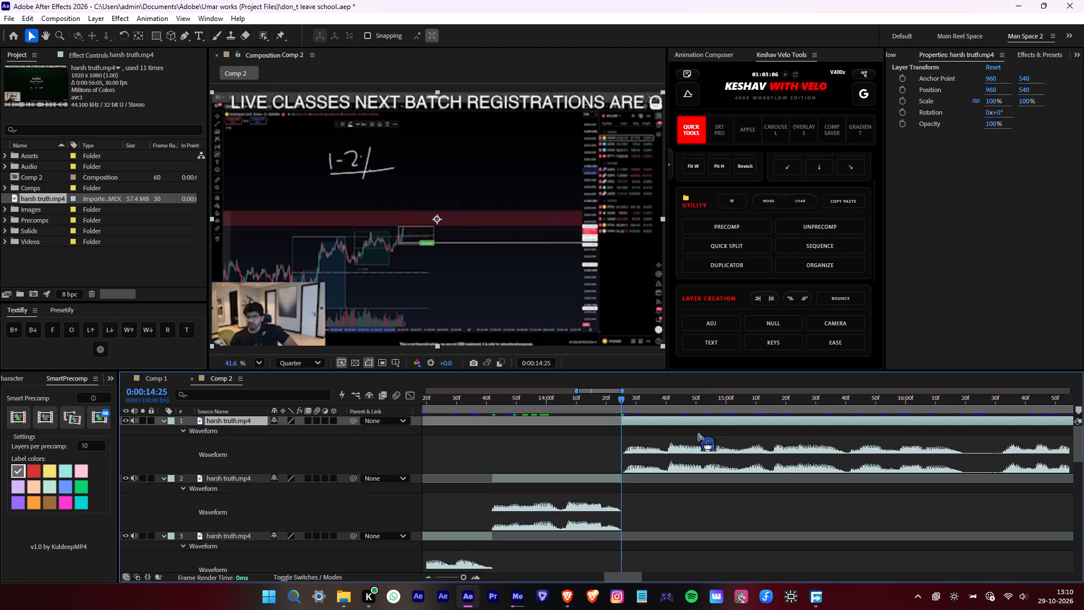
alt+scroll(737, 434, down, 2)
middle_drag(733, 436, 580, 469)
alt+scroll(654, 438, up, 2)
drag(604, 413, 602, 413)
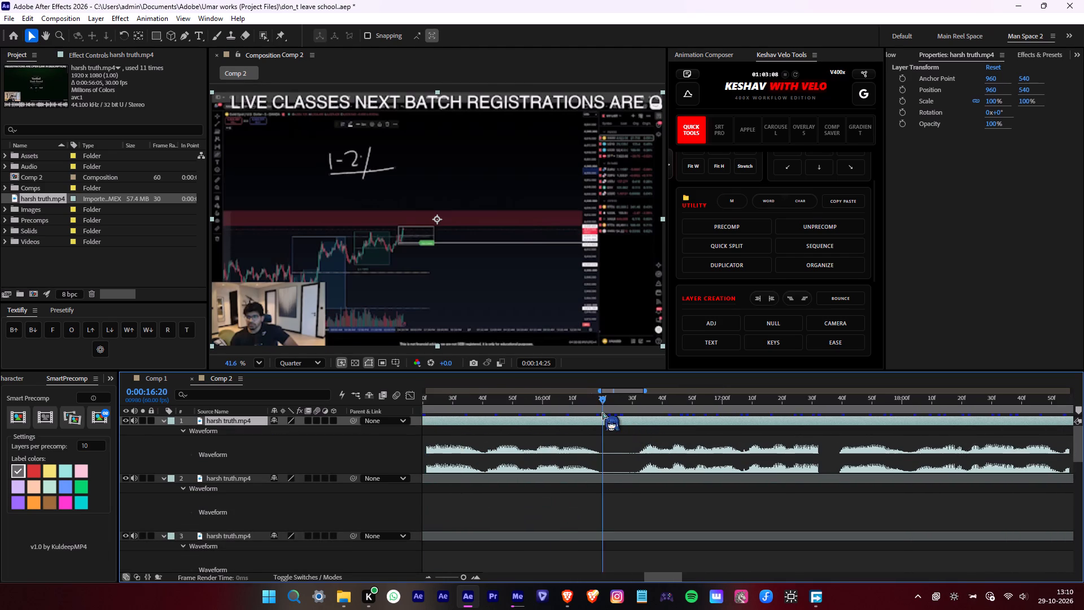
drag(602, 413, 598, 413)
key(alt+d)
key(l)
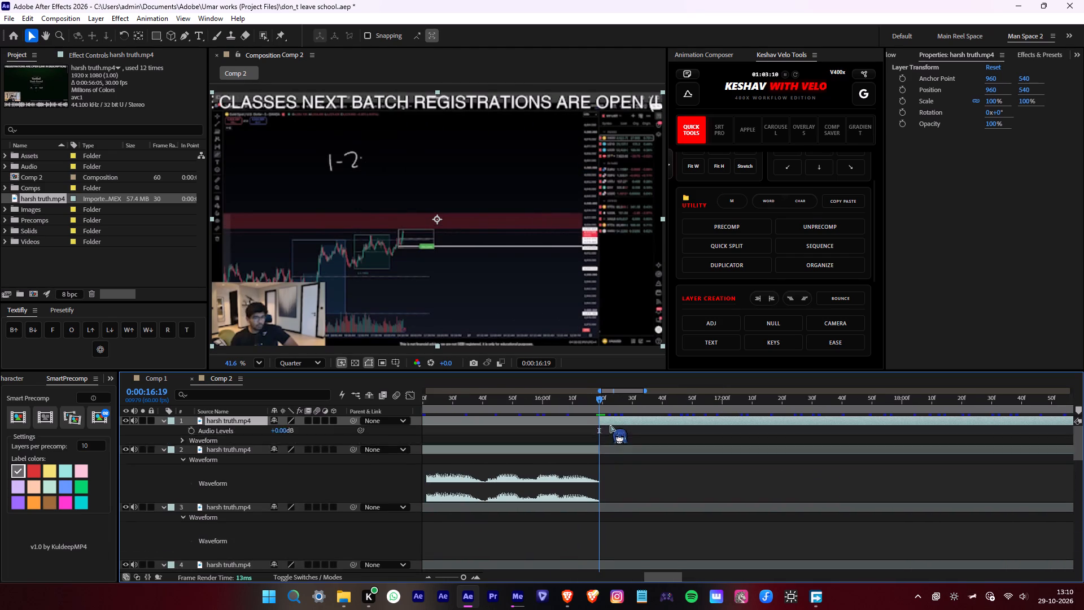
key(l)
drag(632, 420, 595, 425)
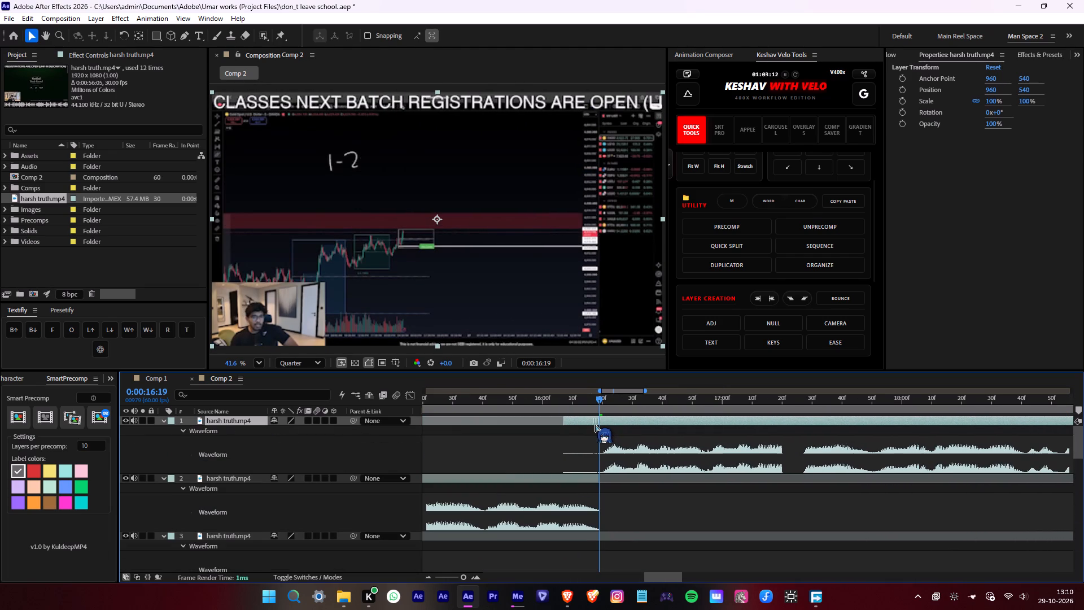
drag(595, 425, 594, 425)
key(alt+d)
click(589, 435)
click(595, 429)
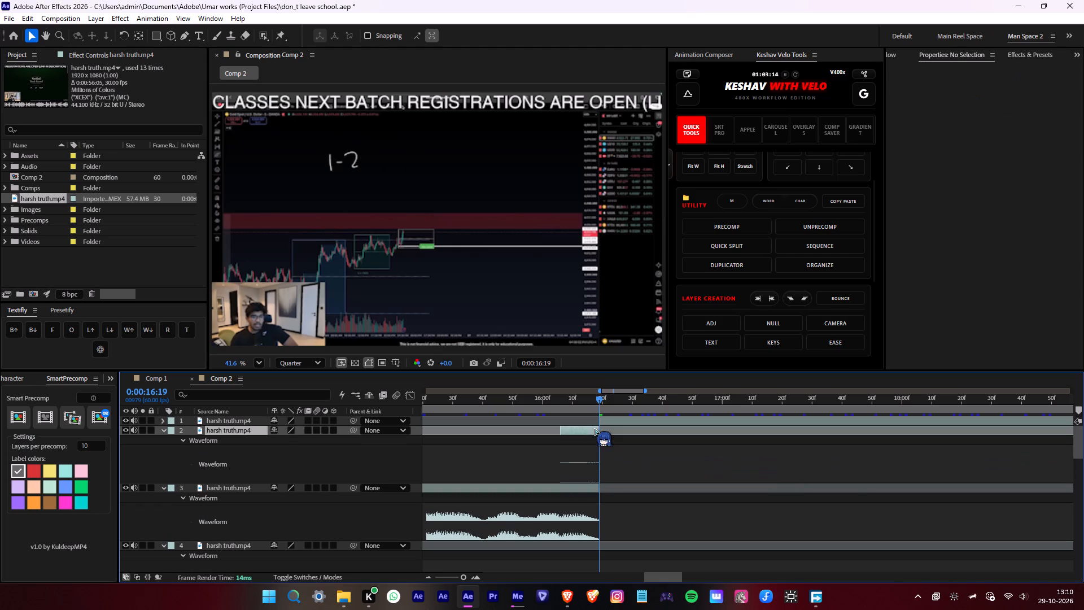
key(Delete)
Remove the pause at 0:00:17:19 by splitting the clip, sliding the rest earlier to meet the cut, and deleting its silent lead-in.
click(615, 425)
text(ll)
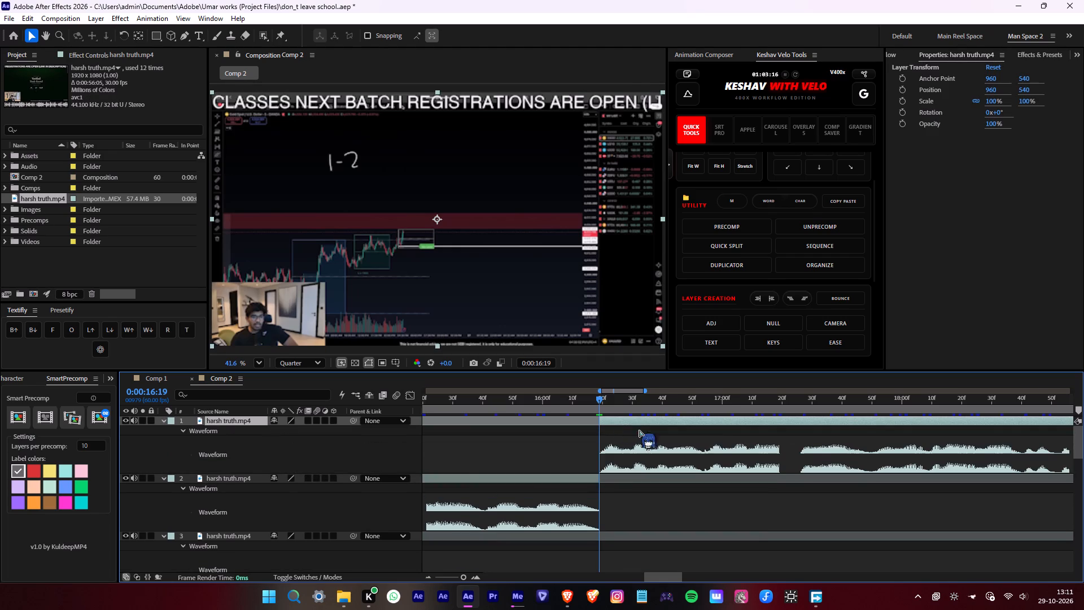
alt+scroll(790, 427, up, 2)
drag(767, 413, 744, 416)
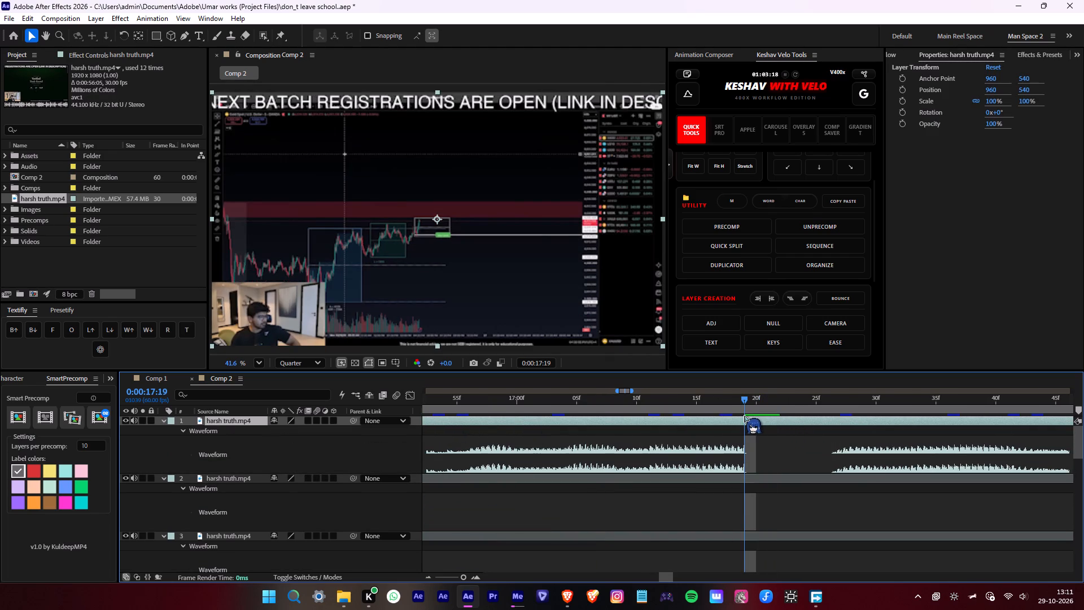
key(alt+d)
key(l)
key(l)
drag(814, 425, 758, 422)
drag(783, 421, 695, 422)
key(alt+d)
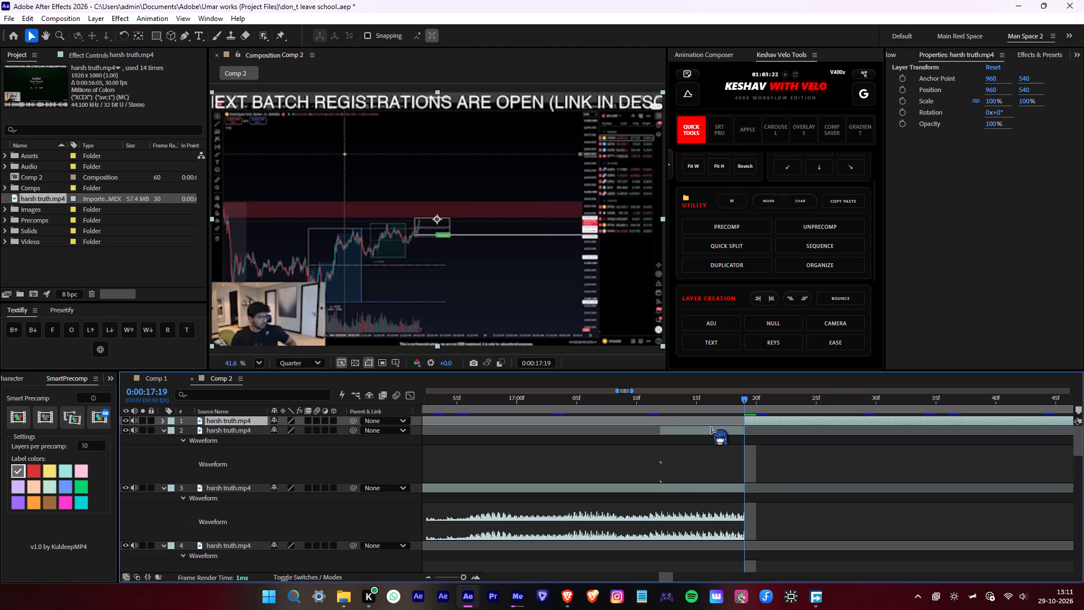
click(711, 427)
key(Delete)
Remove the pause at 0:00:18:43 by splitting the clip, sliding the rest slightly earlier to meet the cut, and deleting its silent lead-in.
click(755, 421)
text(ll)
alt+scroll(765, 438, down, 2)
alt+middle_drag(762, 443, 501, 467)
alt+scroll(549, 459, down, 1)
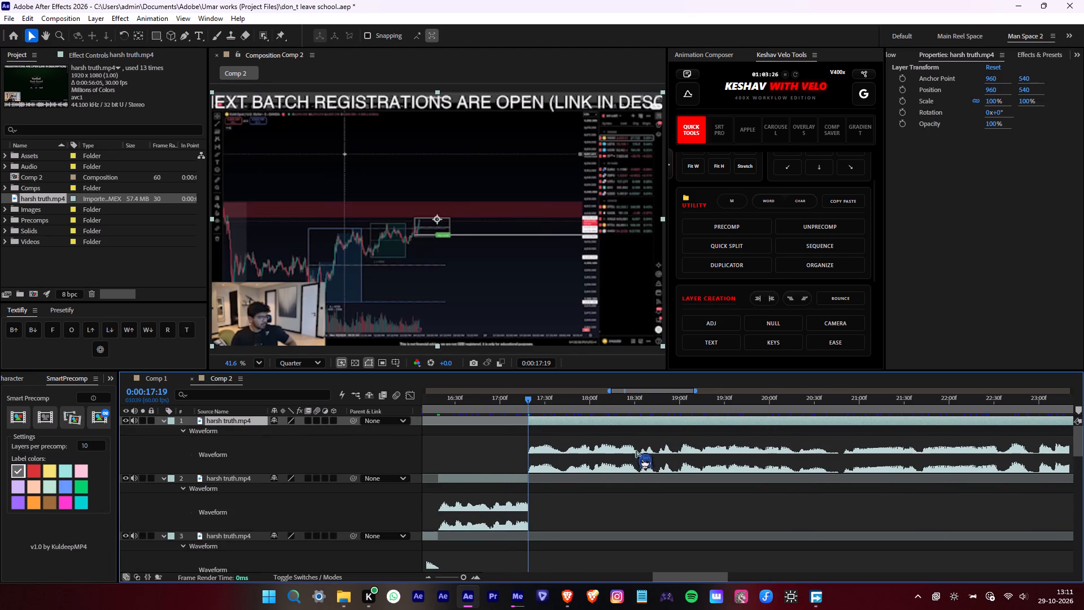
alt+scroll(677, 434, up, 2)
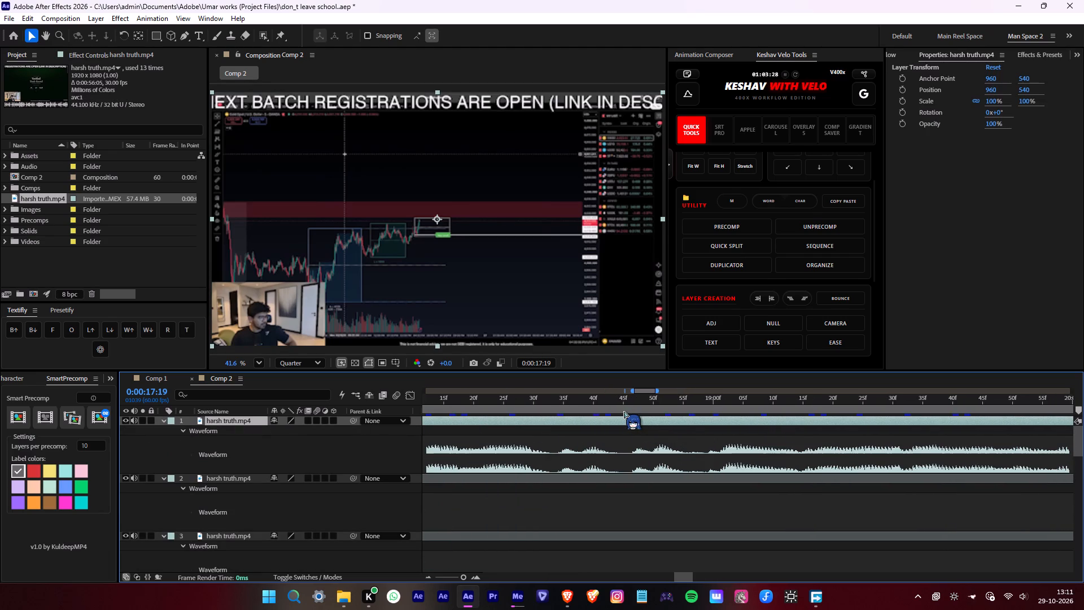
drag(624, 412, 611, 412)
key(alt+d)
key(alt+d)
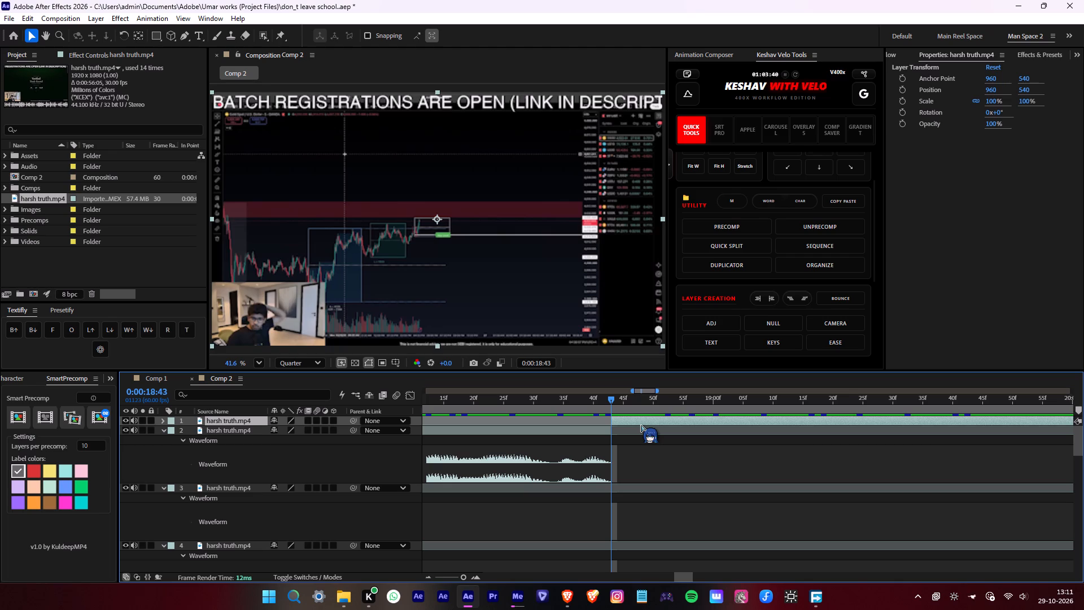
key(l)
key(l)
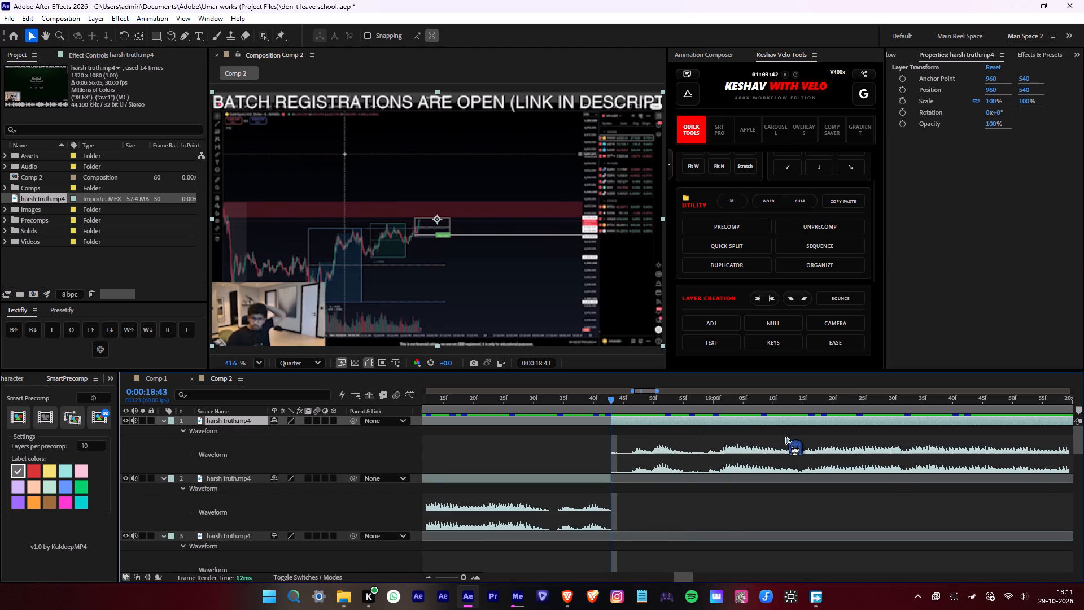
alt+scroll(760, 439, down, 2)
middle_drag(757, 442, 701, 452)
alt+scroll(703, 452, up, 1)
drag(662, 416, 659, 417)
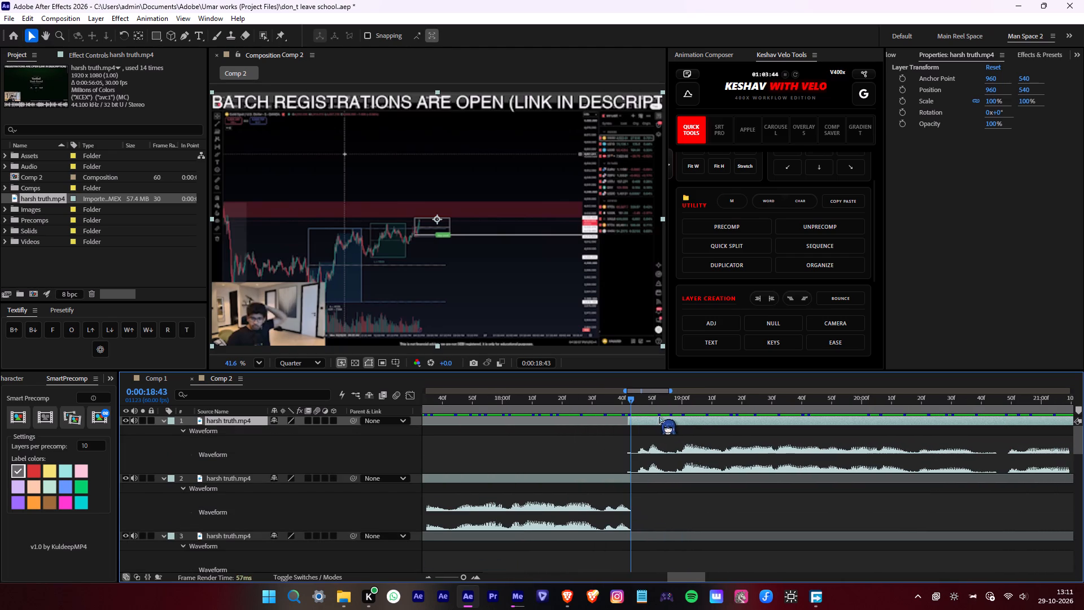
drag(659, 417, 654, 418)
key(alt+d)
click(626, 428)
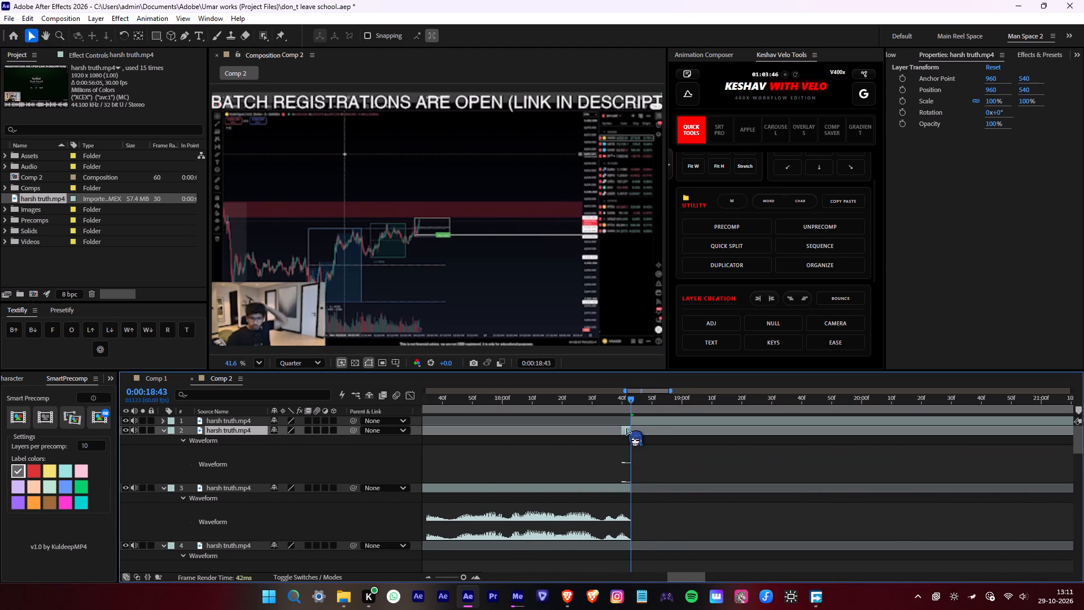
key(Delete)
Remove the pause at 0:00:20:37 by splitting the clip, sliding the rest earlier to meet the cut, and deleting its silent lead-in.
click(650, 420)
text(ll)
alt+scroll(639, 435, down, 1)
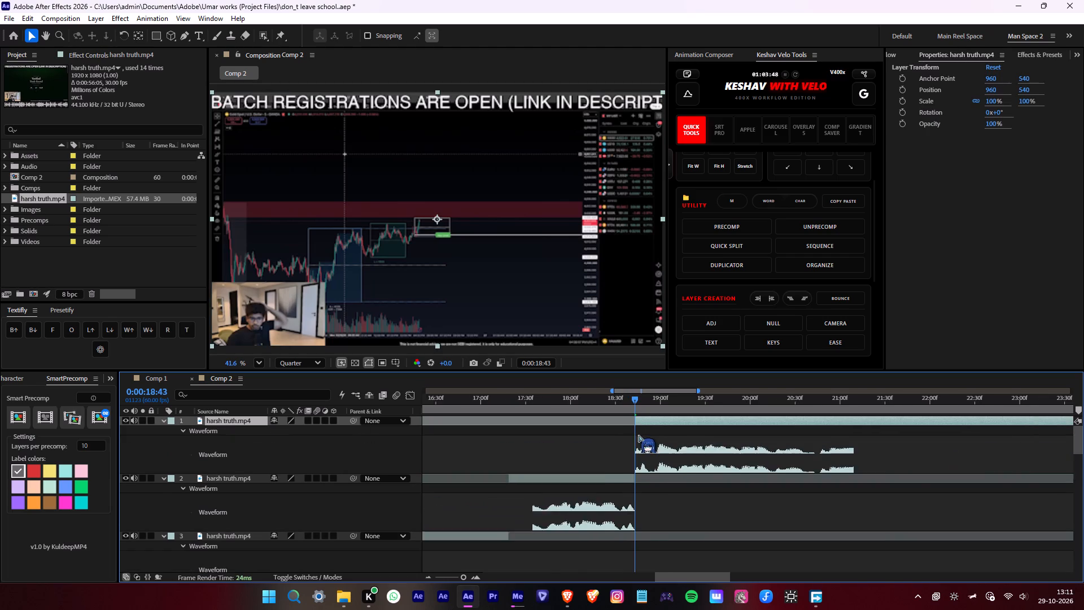
alt+scroll(639, 435, down, 2)
middle_drag(636, 437, 572, 445)
middle_click(759, 443)
alt+scroll(622, 433, up, 1)
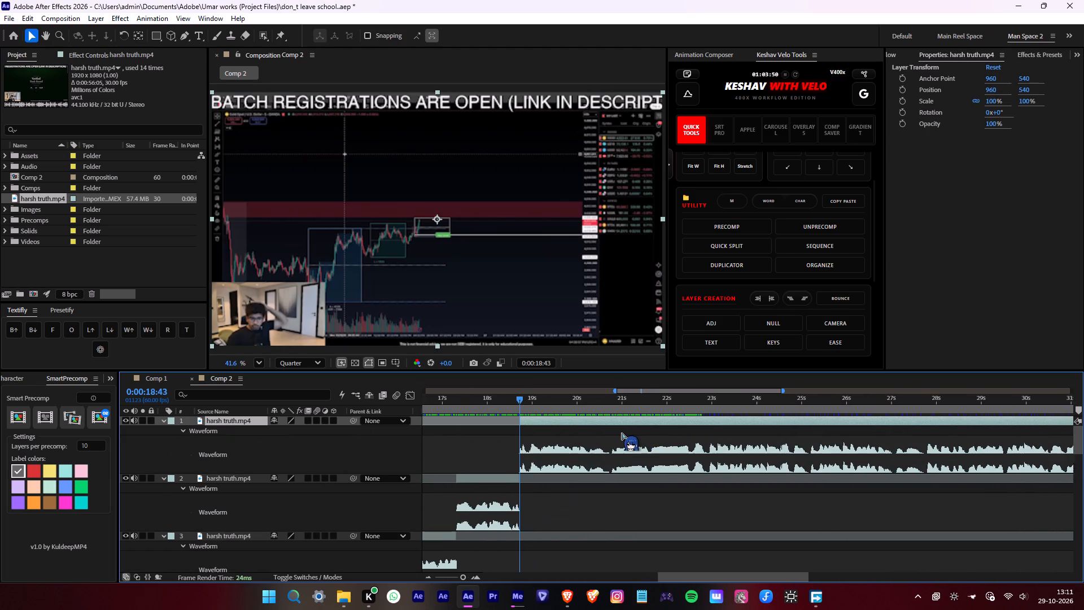
alt+scroll(622, 433, up, 2)
drag(564, 409, 554, 412)
key(alt+d)
key(l)
key(l)
drag(591, 419, 566, 422)
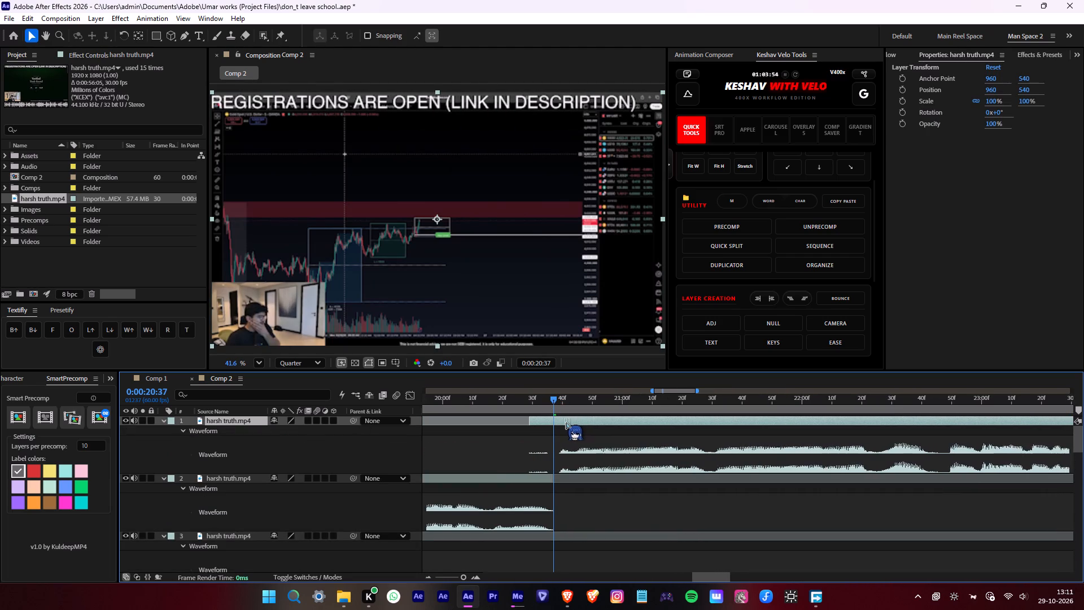
drag(566, 422, 561, 423)
key(alt+d)
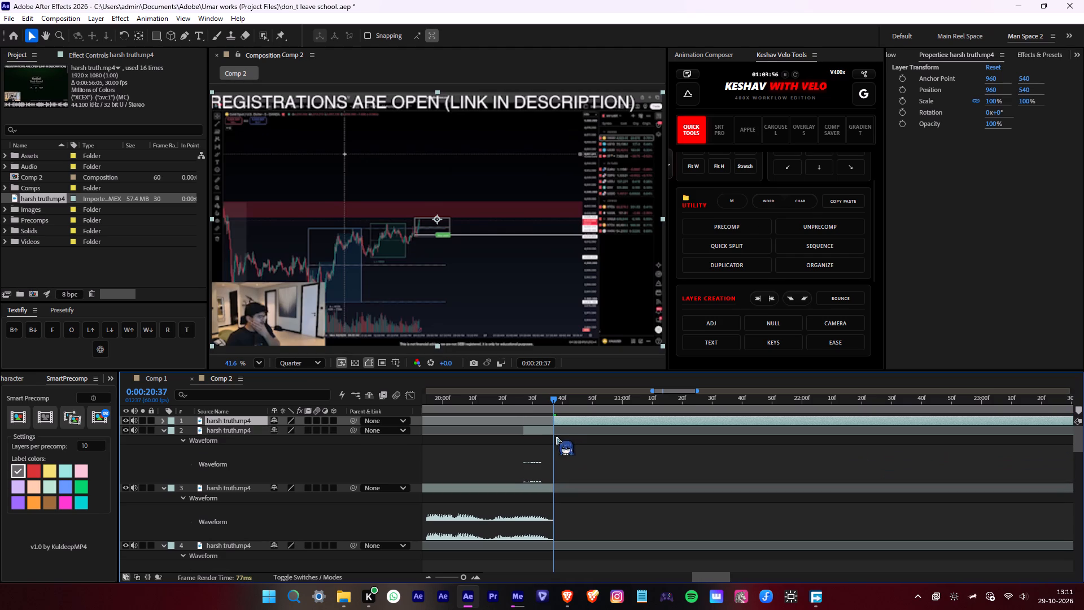
click(546, 429)
key(Delete)
Remove the pause at 0:00:22:40 by splitting the clip, trimming the later part's silent start, and sliding it back against the cut.
click(577, 421)
text(ll)
key(space)
scroll(694, 450, down, 2)
alt+scroll(693, 450, down, 1)
middle_drag(685, 446, 575, 517)
alt+scroll(685, 442, up, 1)
key(v)
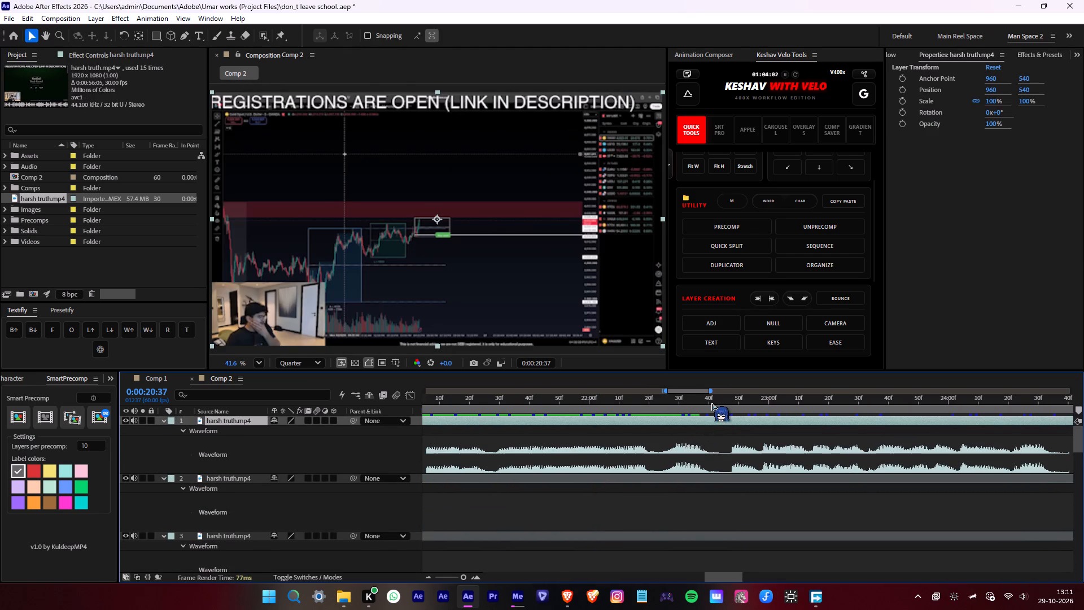
click(712, 404)
key(alt+d)
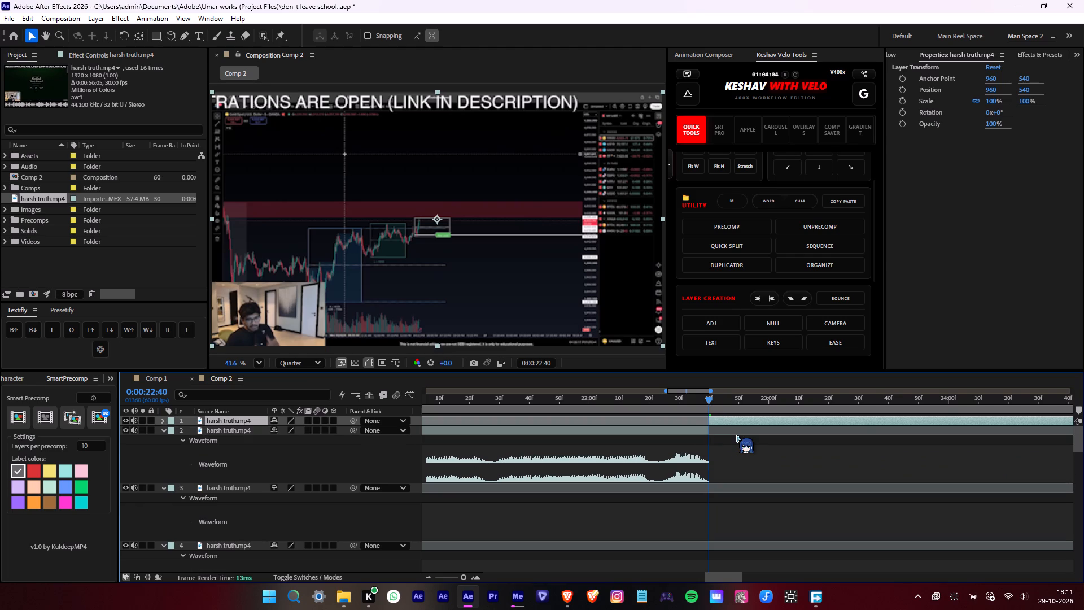
key(l)
key(l)
drag(703, 422, 723, 422)
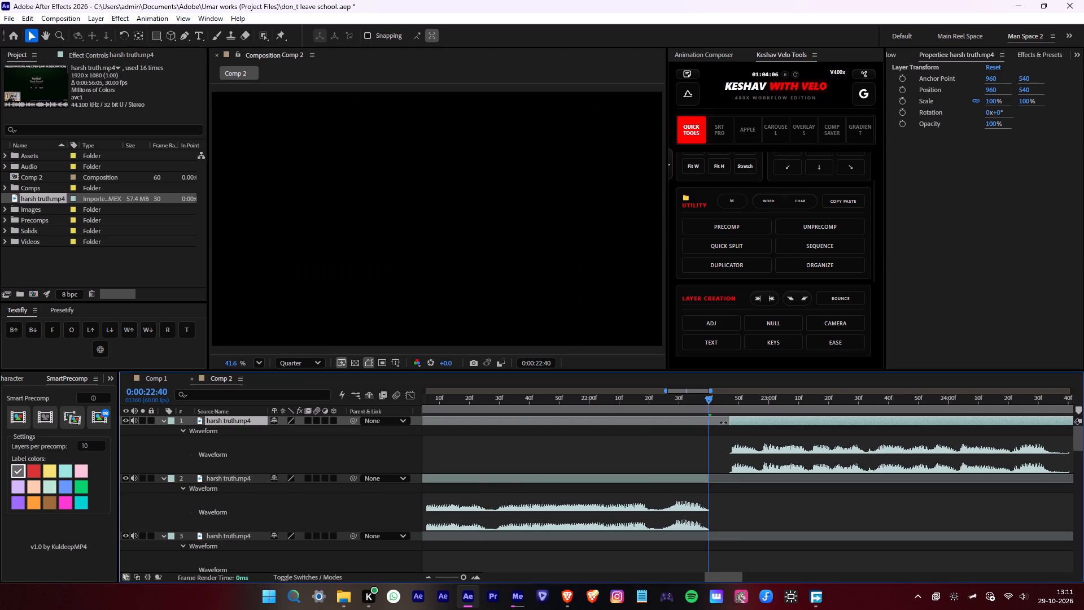
drag(745, 422, 725, 425)
Remove the pause at 0:00:24:28 by splitting the clip, sliding the rest earlier to meet the cut, and deleting its silent lead-in.
alt+scroll(726, 430, down, 1)
middle_drag(721, 435, 592, 449)
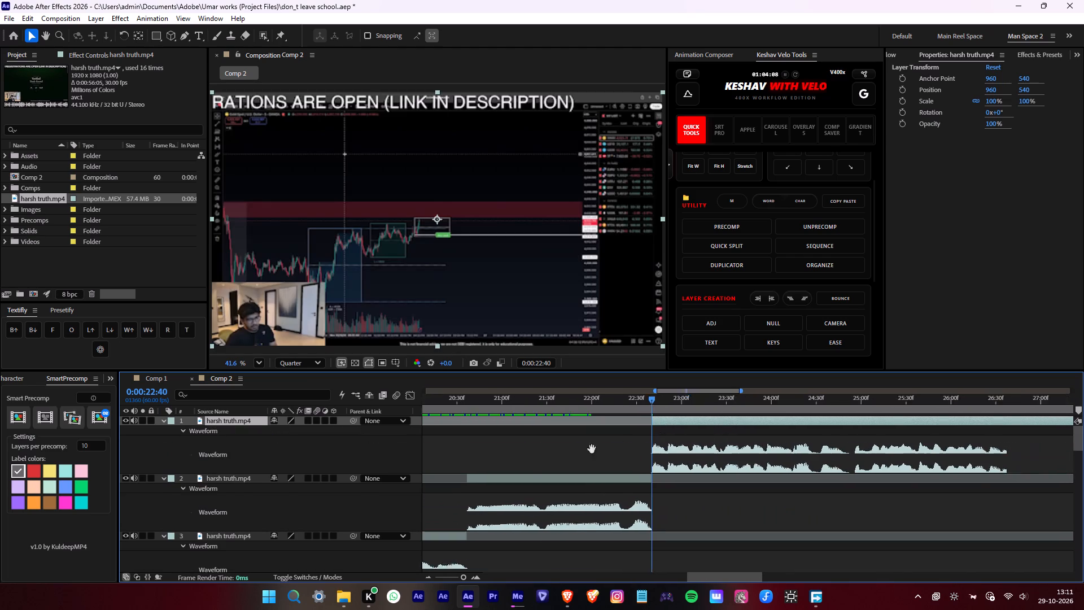
middle_drag(592, 449, 475, 455)
alt+scroll(637, 428, up, 1)
click(623, 411)
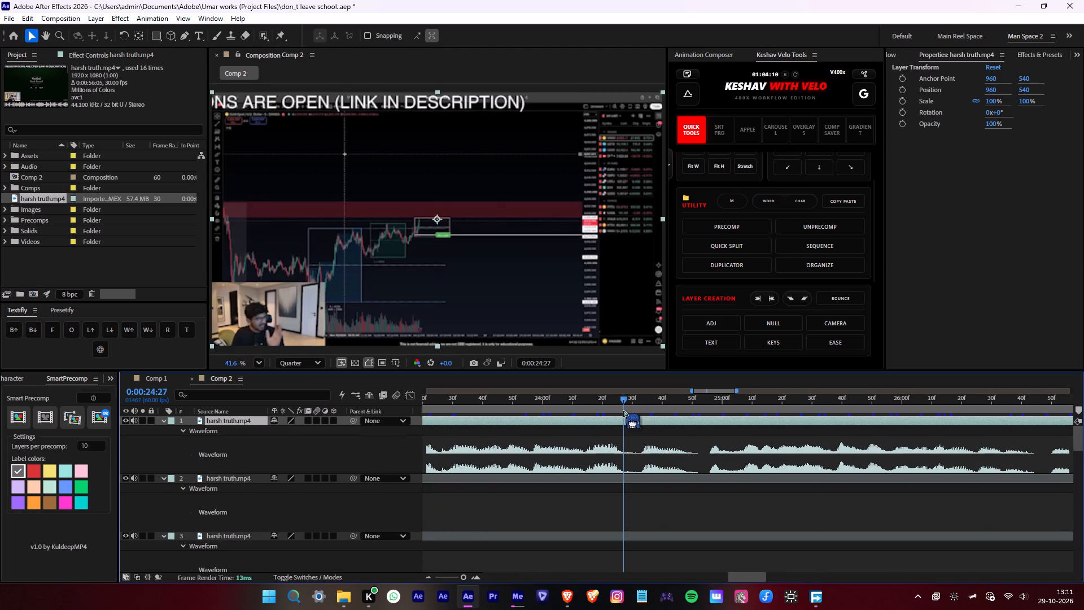
key(alt+d)
key(l)
key(l)
alt+scroll(649, 417, up, 1)
drag(648, 417, 616, 419)
key(alt+d)
click(589, 426)
key(Delete)
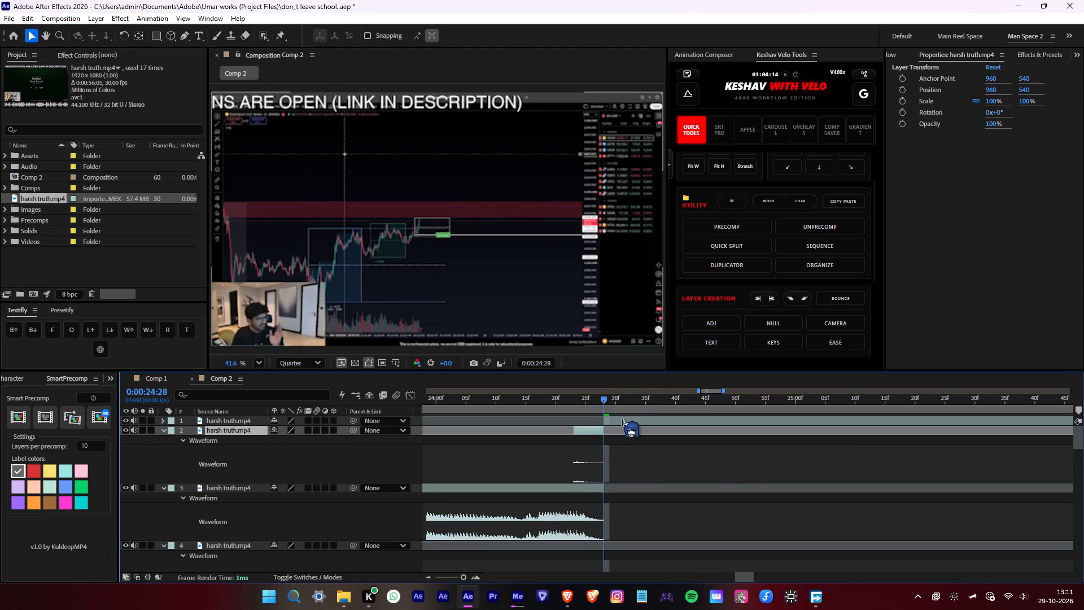
Remove the pause at 0:00:24:44 by splitting the clip, sliding the rest earlier to meet the cut, and deleting its silent lead-in.
click(622, 419)
key(l)
key(l)
click(698, 406)
key(alt+d)
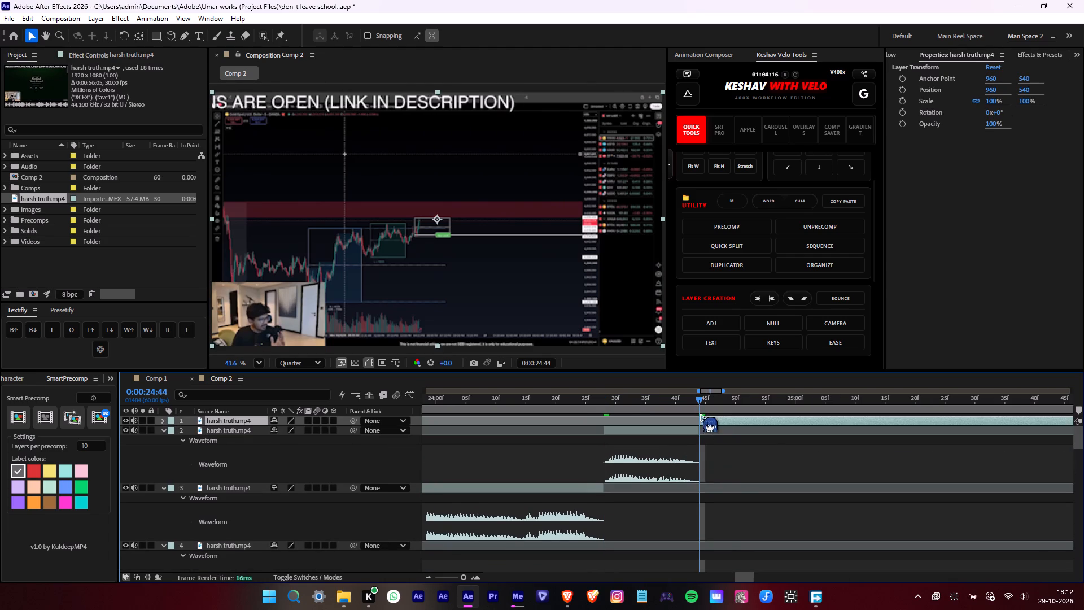
key(l)
key(l)
drag(773, 424, 733, 430)
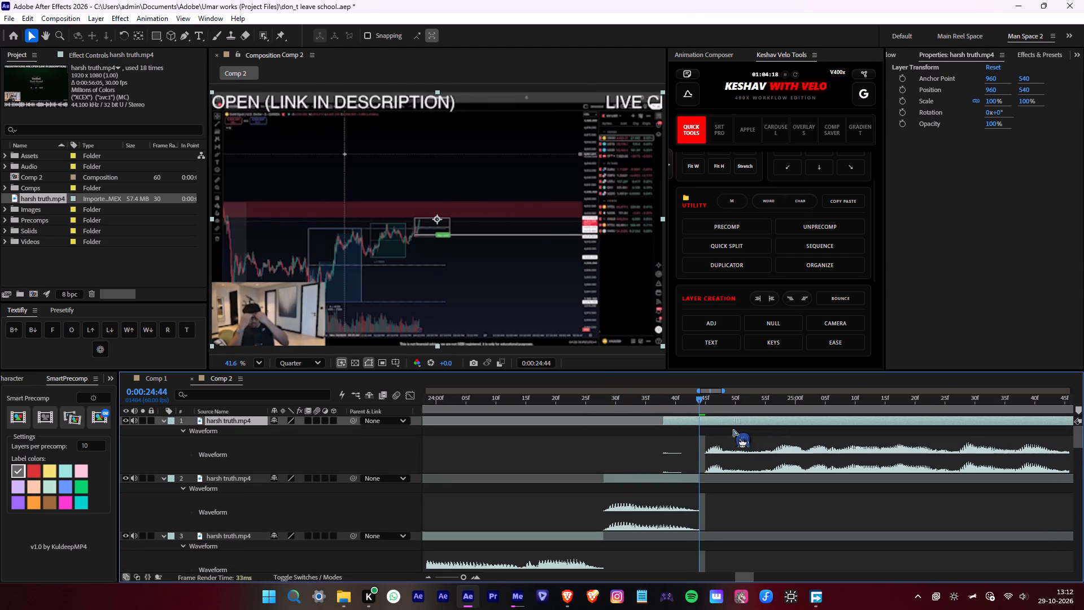
drag(733, 430, 731, 432)
key(alt+d)
click(694, 432)
key(Delete)
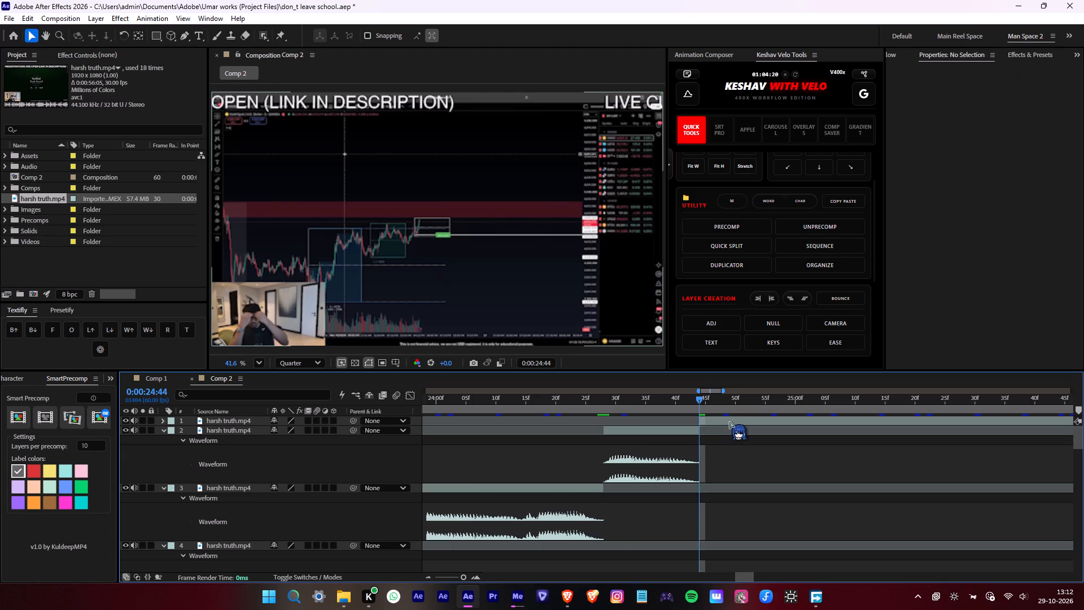
Remove the pause at 0:00:26:32 by splitting the clip, sliding the rest earlier to meet the cut, and deleting its silent lead-in.
click(729, 422)
key(l)
key(l)
alt+scroll(735, 449, down, 2)
alt+middle_drag(735, 450, 517, 474)
alt+scroll(670, 429, up, 1)
click(668, 405)
key(alt+d)
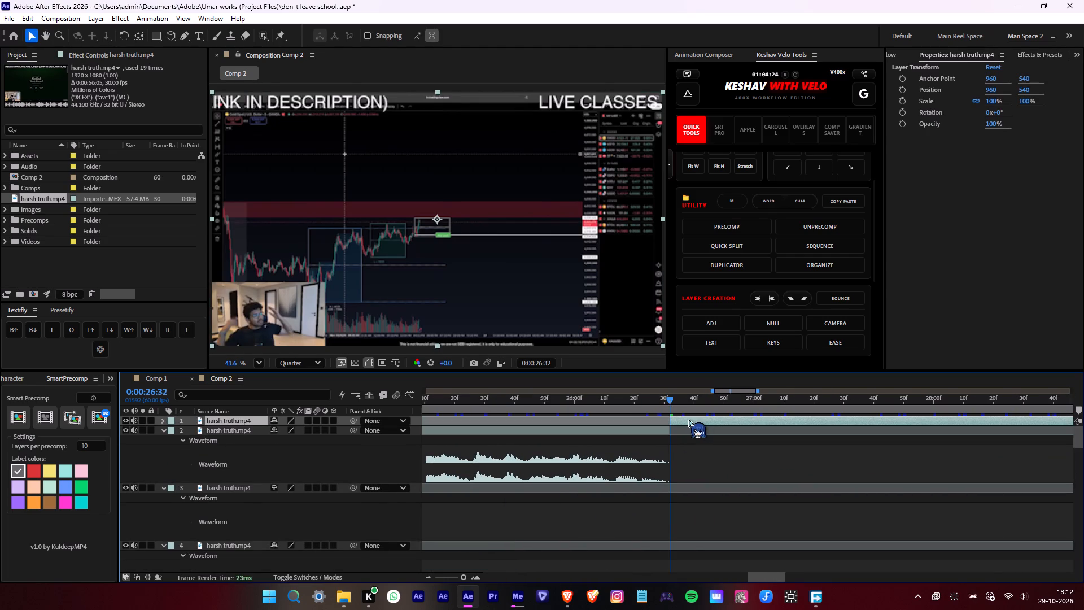
key(l)
key(l)
drag(690, 420, 673, 421)
key(alt+d)
click(661, 427)
key(Delete)
Remove the pause at 0:00:27:03 by splitting the clip, sliding the rest earlier to meet the cut, and deleting its silent lead-in.
click(684, 421)
text(ll)
middle_drag(721, 438, 581, 458)
click(623, 403)
key(alt+d)
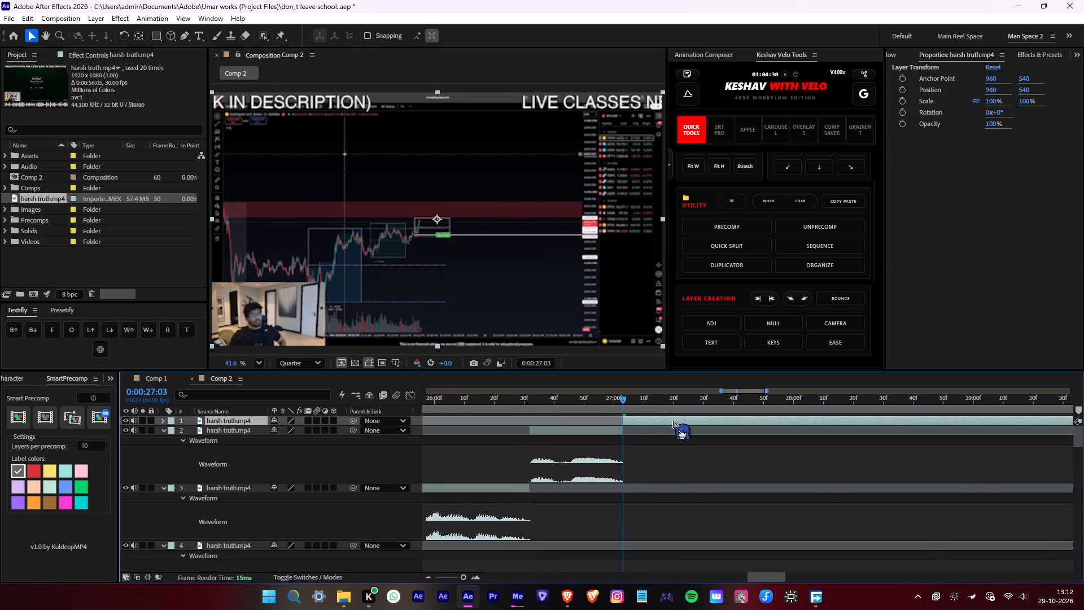
key(l)
key(l)
drag(695, 416, 665, 420)
key(alt+d)
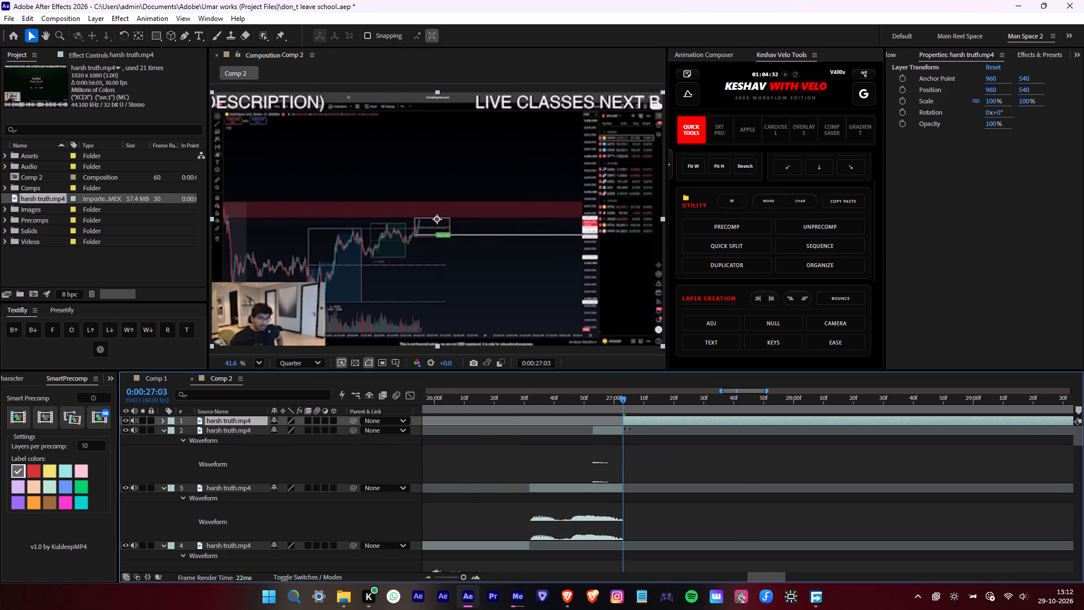
click(627, 429)
key(Delete)
Remove the pause at 0:00:27:53 by splitting the clip, sliding the rest earlier to meet the cut, and deleting its silent lead-in.
click(641, 421)
key(l)
key(l)
middle_drag(671, 431, 634, 440)
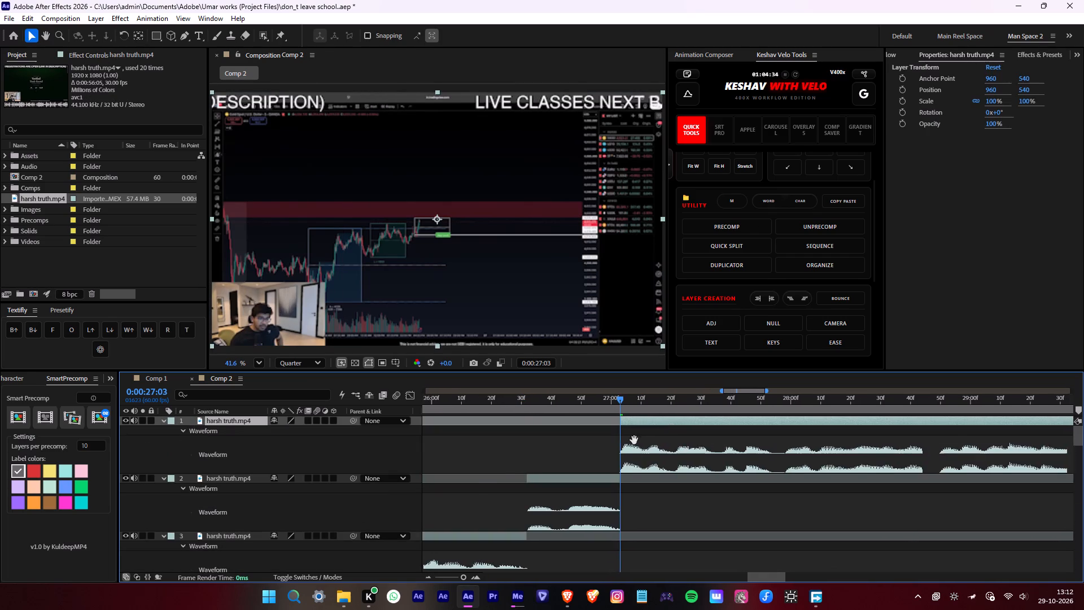
middle_drag(634, 440, 518, 457)
alt+scroll(620, 422, up, 1)
click(618, 410)
key(alt+d)
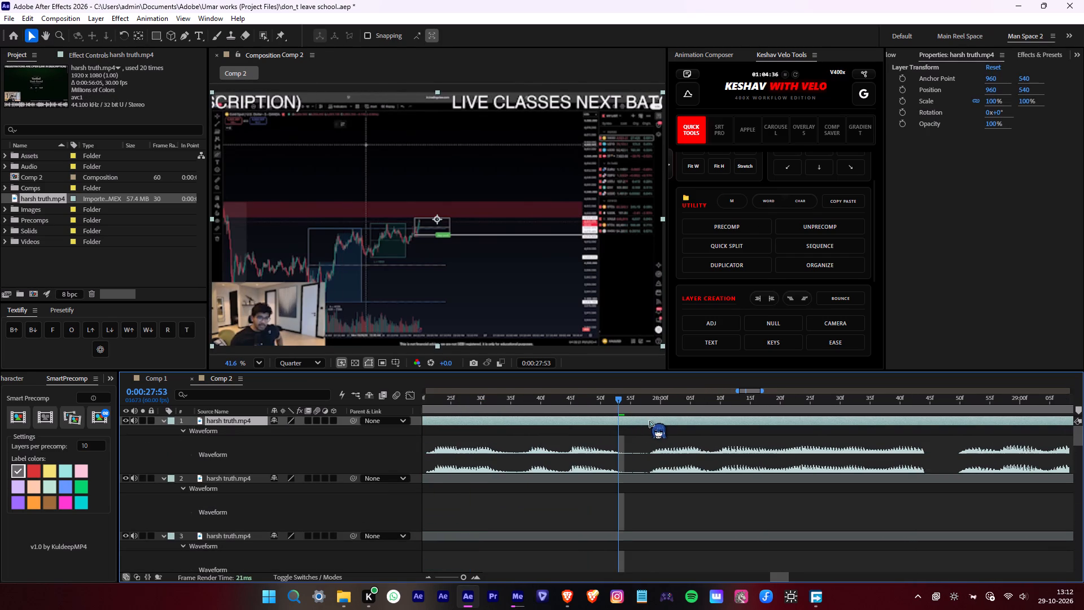
key(d)
key(alt+d)
key(l)
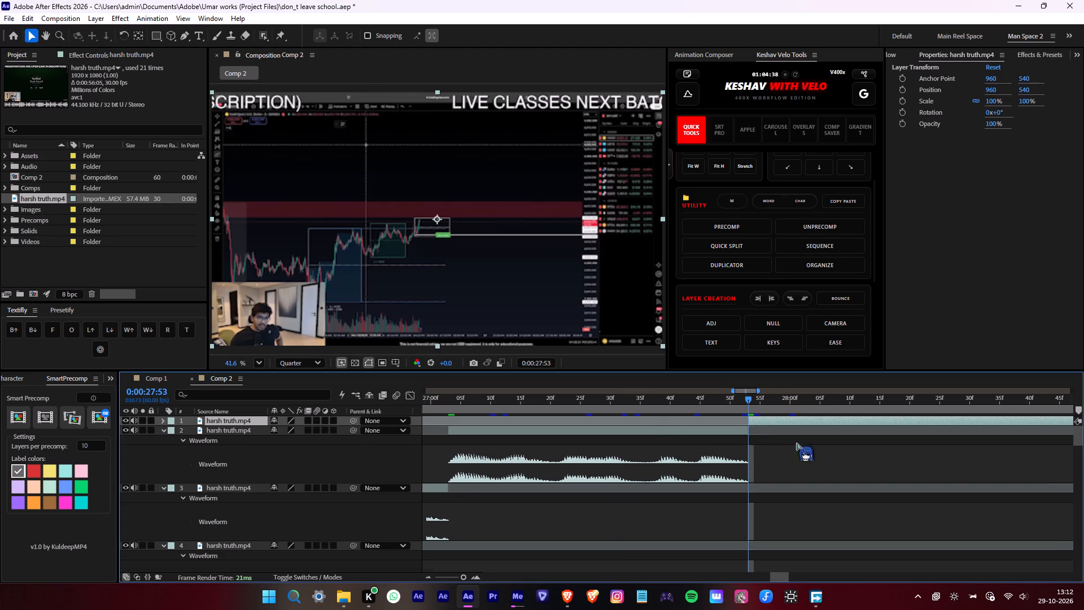
key(l)
drag(806, 426, 783, 428)
drag(789, 421, 757, 423)
key(alt+d)
click(736, 430)
key(Delete)
Remove the pause at 0:00:28:39 by splitting the clip, sliding the rest earlier to meet the cut, and deleting its silent lead-in.
click(760, 424)
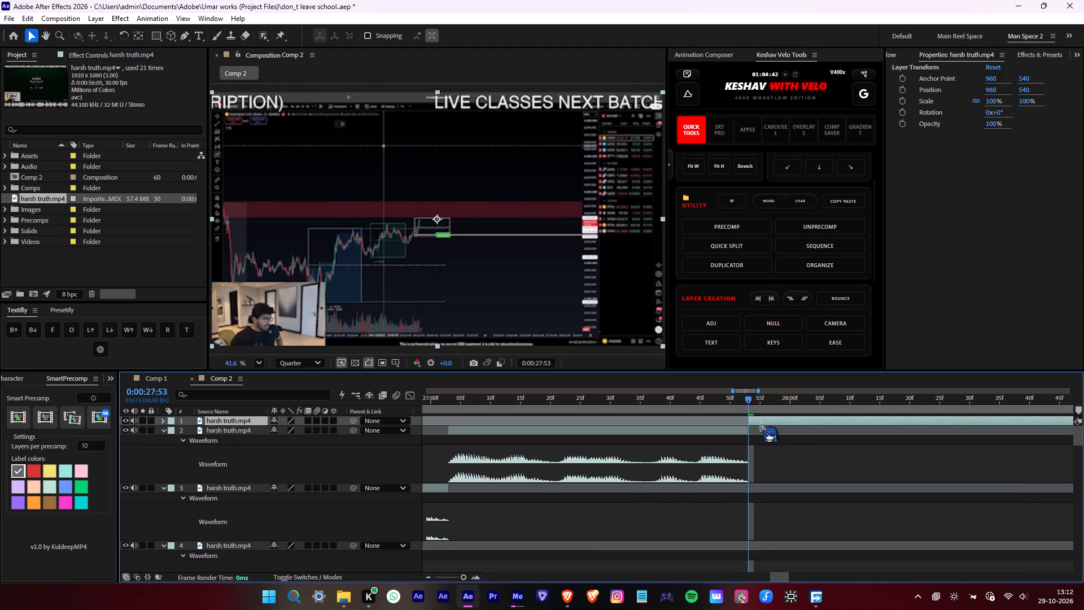
text(ll)
alt+scroll(770, 439, down, 1)
middle_drag(766, 441, 522, 478)
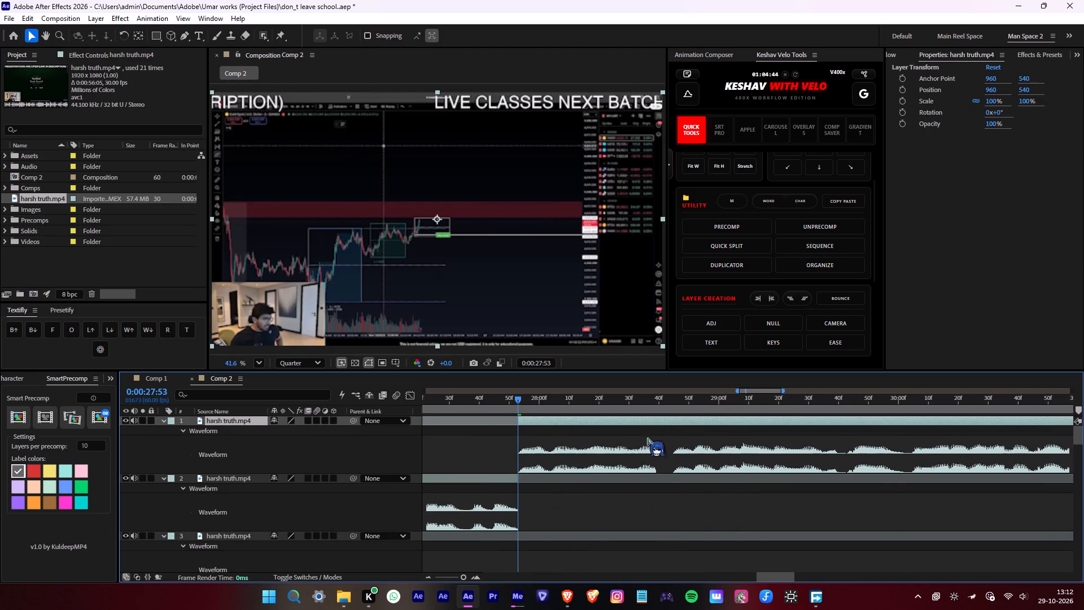
alt+scroll(656, 437, up, 1)
click(657, 406)
key(alt+d)
key(l)
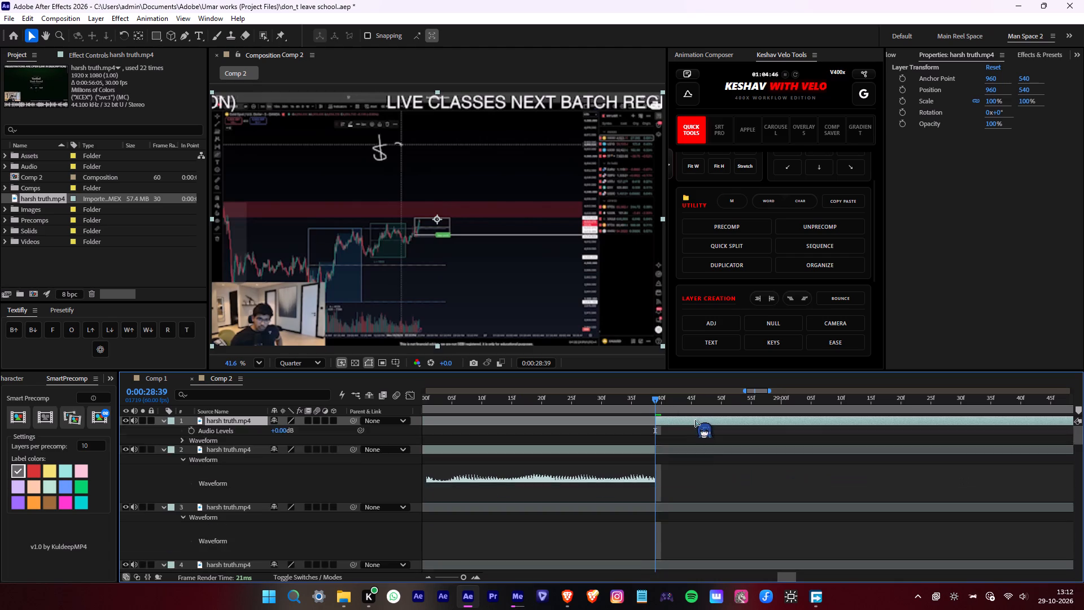
key(l)
drag(697, 420, 662, 423)
key(alt+d)
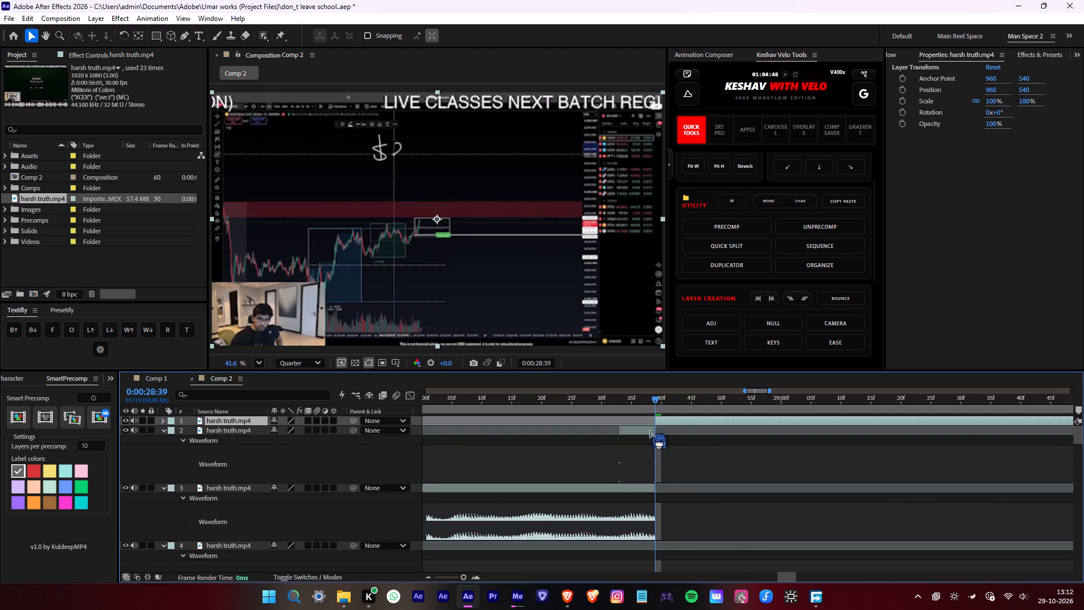
click(650, 431)
key(Delete)
Remove the pause at 0:00:29:55 by splitting the clip, trimming the new piece's silent start, and sliding it earlier to meet the cut.
click(675, 423)
text(ll)
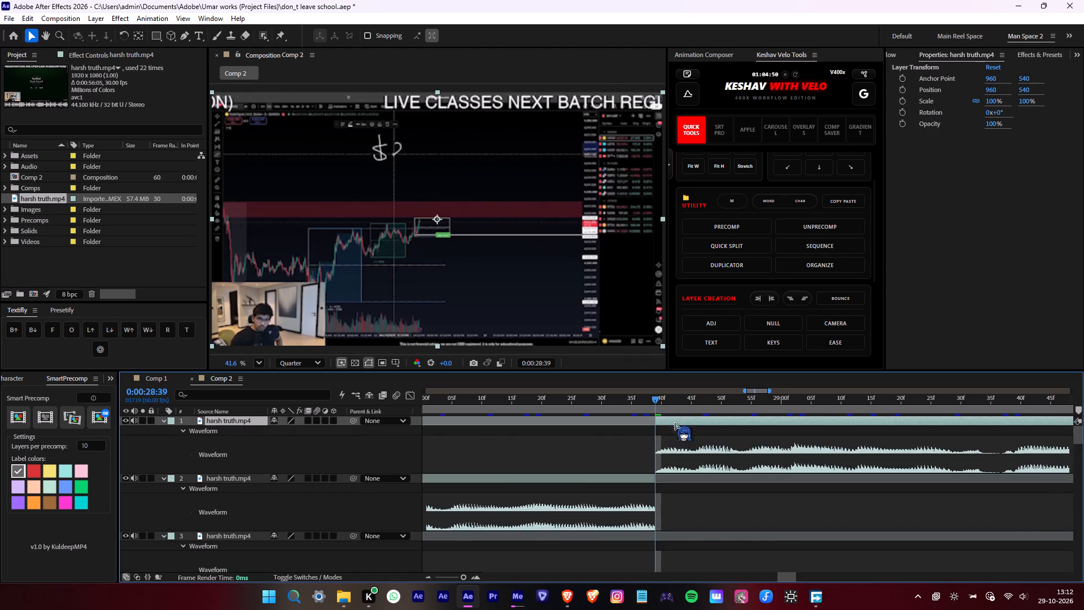
alt+scroll(675, 437, down, 2)
middle_drag(673, 439, 518, 452)
alt+scroll(614, 426, up, 1)
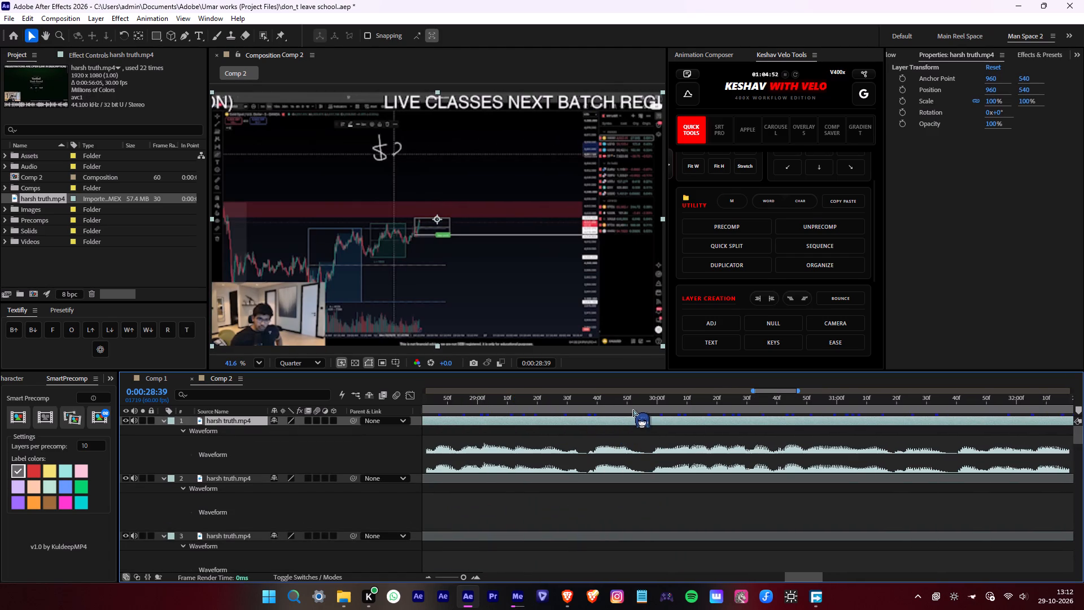
drag(632, 409, 641, 409)
key(alt+d)
key(l)
key(l)
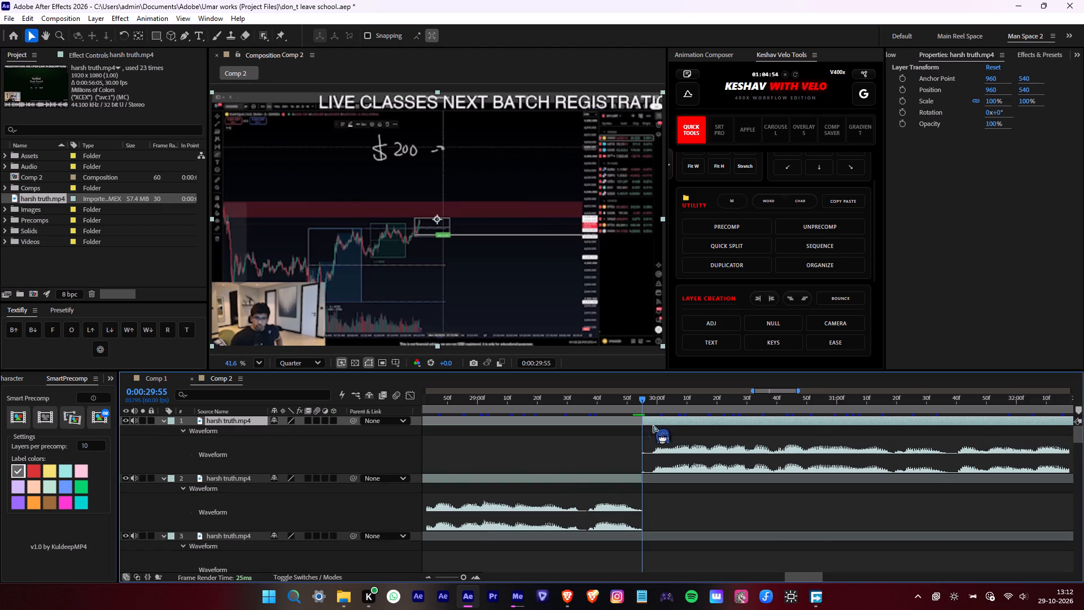
drag(642, 422, 651, 422)
drag(666, 422, 656, 422)
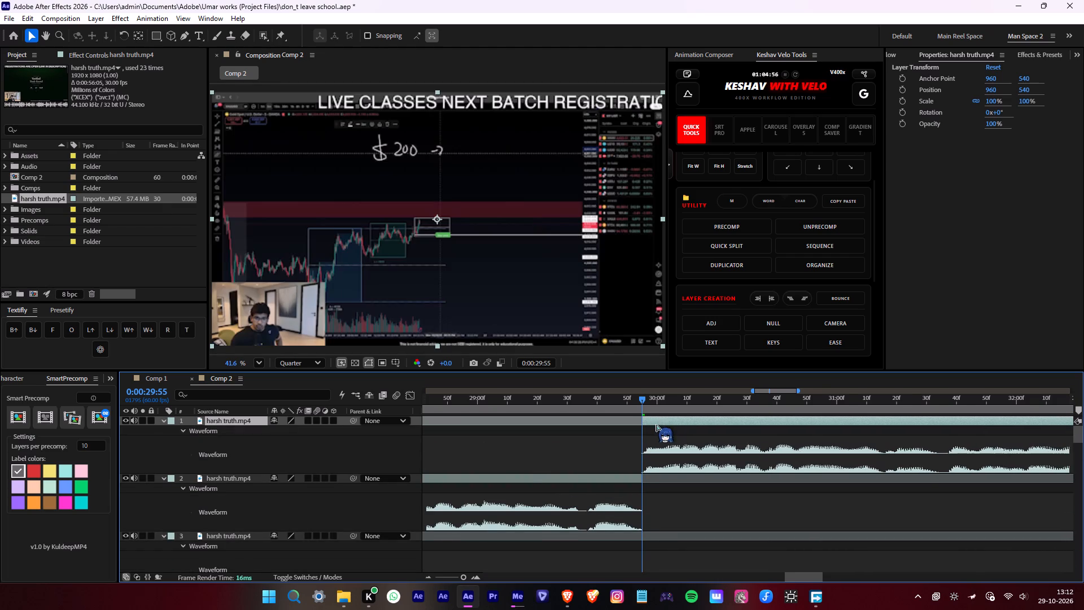
Remove the pause at 0:00:34:02 by splitting the clip, trimming the new piece's silent start, and sliding it earlier to meet the cut.
alt+scroll(656, 425, down, 1)
middle_drag(656, 425, 484, 446)
middle_drag(689, 446, 575, 464)
alt+scroll(736, 434, up, 1)
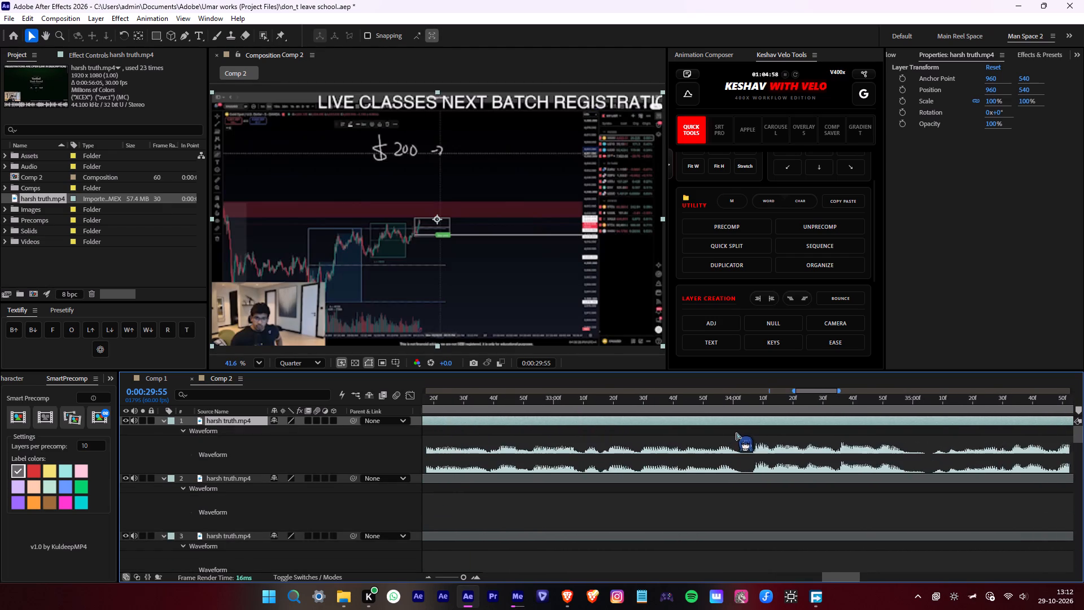
alt+scroll(736, 433, up, 1)
click(743, 408)
key(alt+d)
key(l)
key(l)
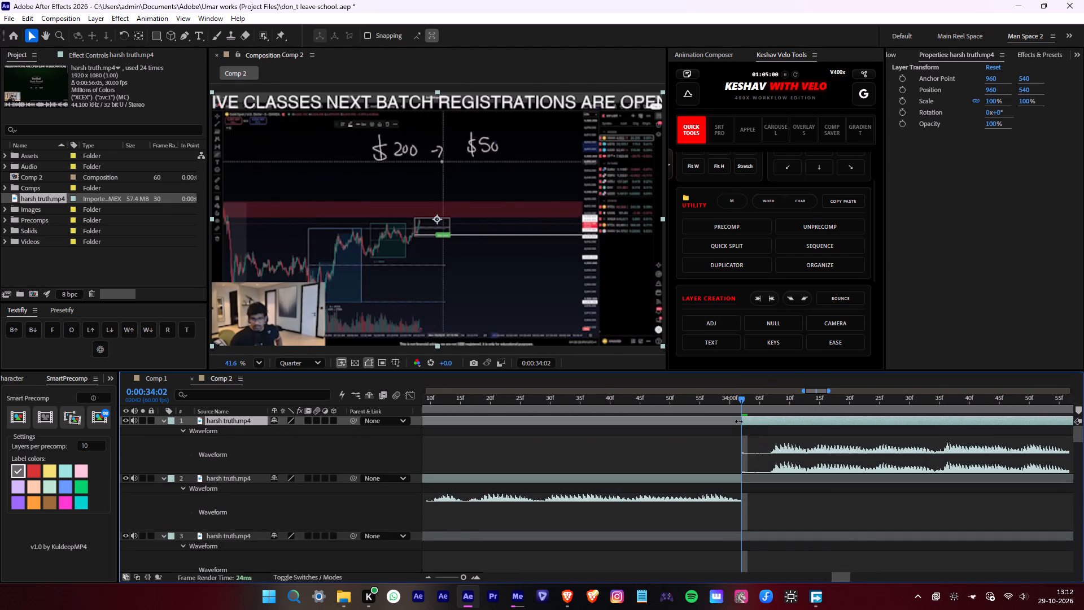
drag(737, 421, 763, 419)
drag(784, 421, 758, 421)
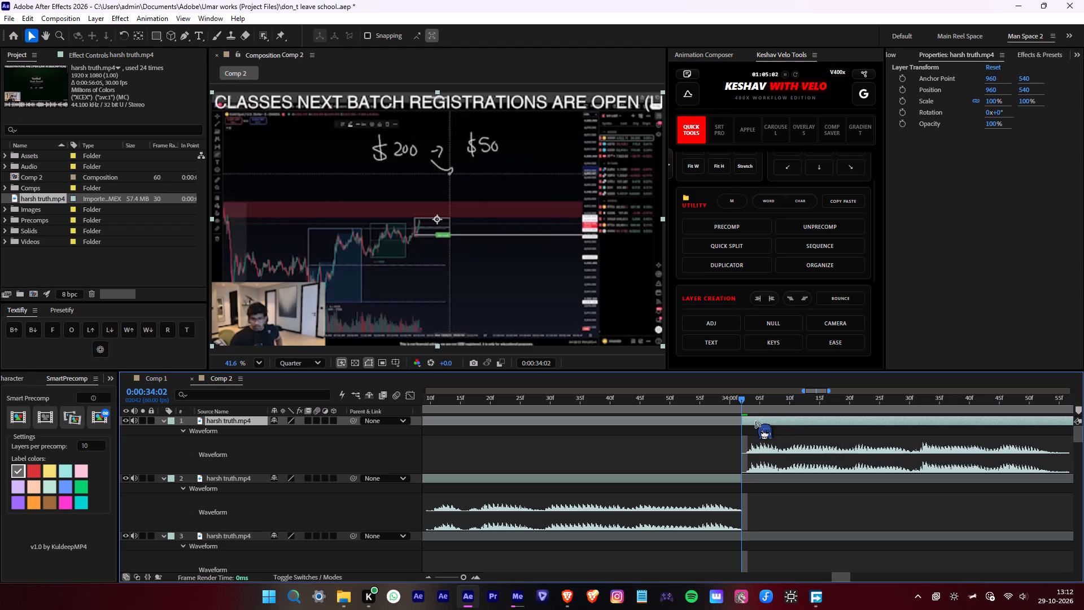
Remove the pause at 0:00:34:55 by splitting the clip, sliding the rest earlier to meet the cut, and deleting its silent lead-in.
alt+scroll(755, 423, down, 2)
middle_drag(745, 425, 571, 436)
alt+scroll(680, 409, up, 1)
click(665, 406)
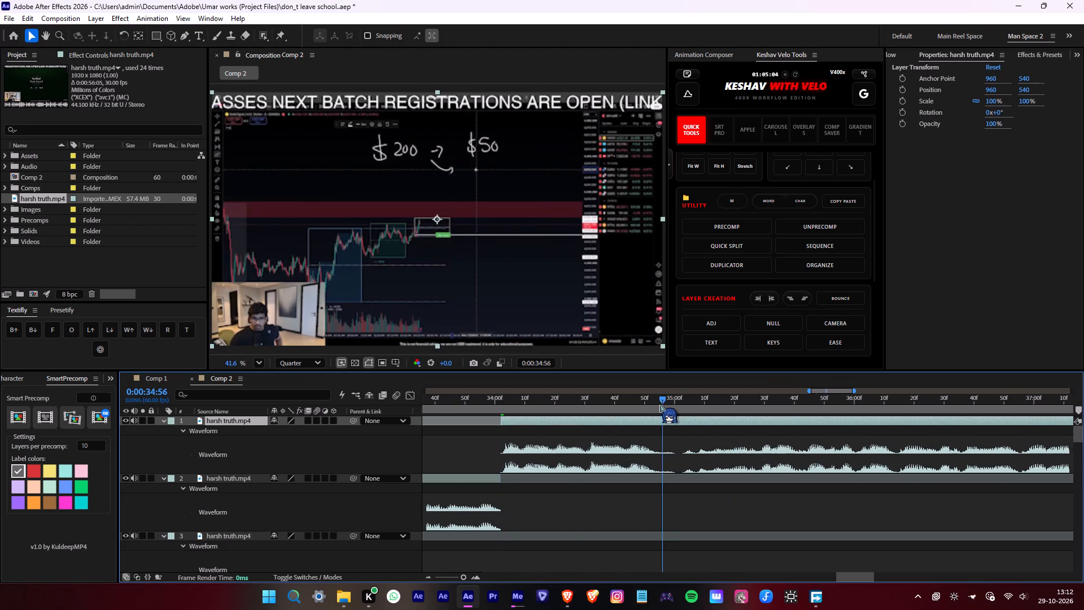
key(alt+d)
key(l)
key(l)
drag(706, 419, 685, 422)
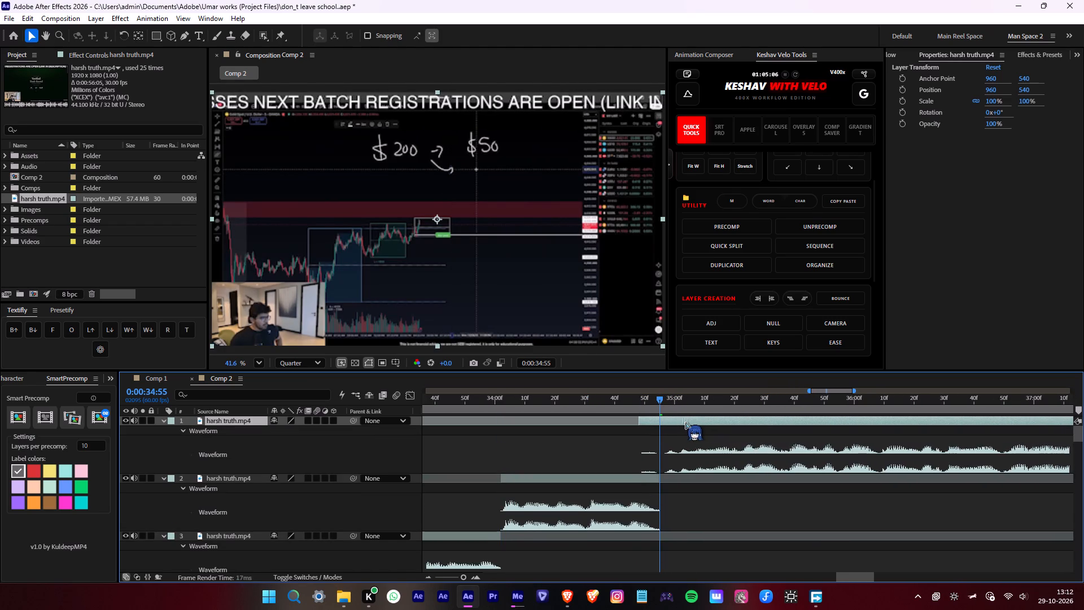
drag(685, 422, 683, 422)
key(alt+d)
click(658, 433)
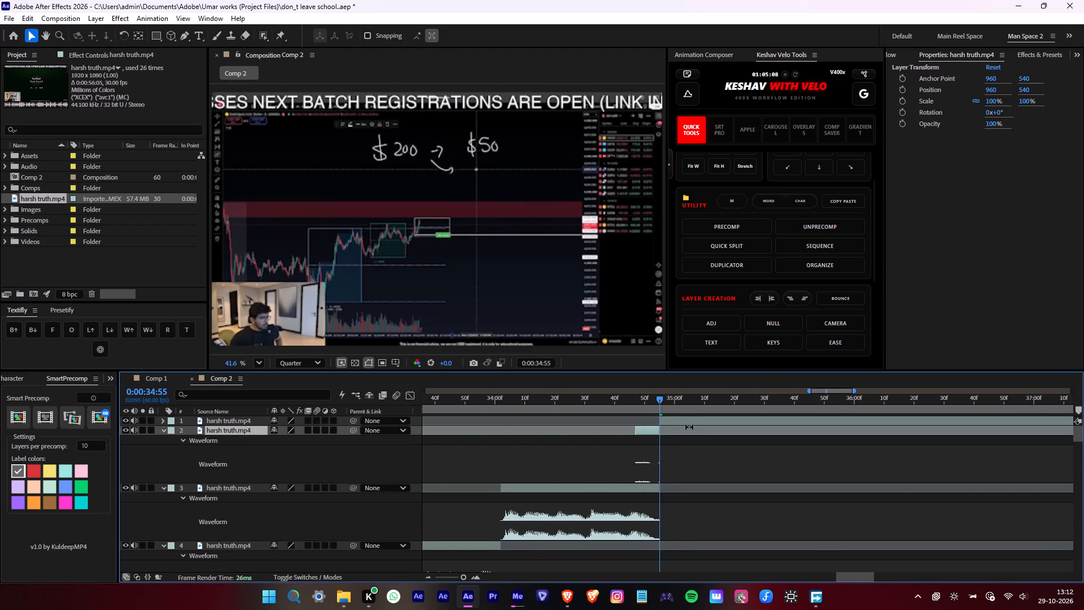
key(Delete)
click(692, 426)
click(693, 421)
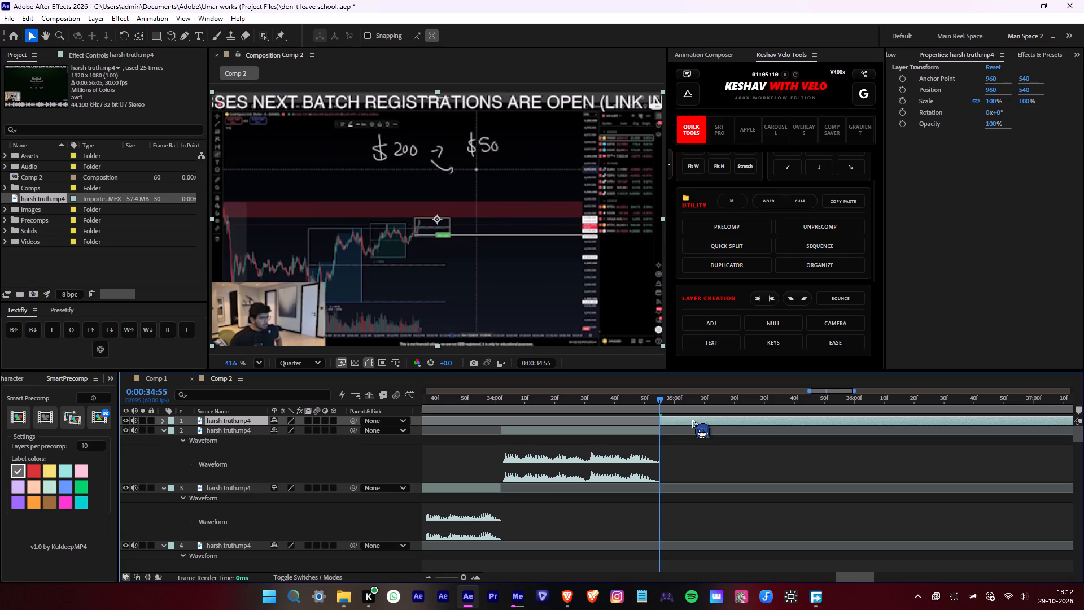
key(ctrl+z)
key(Delete)
Remove the pause at 0:00:38:36 by splitting the clip, trimming the new piece's silent start, and sliding it earlier to meet the cut.
click(692, 421)
text(ll)
middle_drag(697, 445, 430, 474)
scroll(469, 475, up, 1)
alt+scroll(676, 464, down, 2)
alt+scroll(790, 435, up, 1)
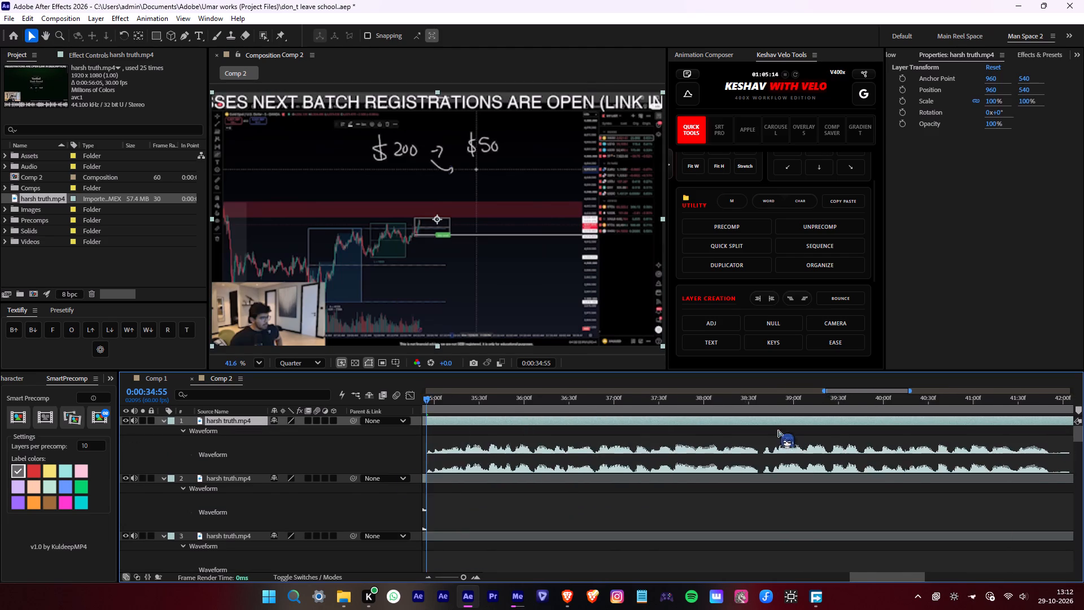
alt+scroll(778, 430, up, 1)
click(747, 411)
key(alt+d)
key(l)
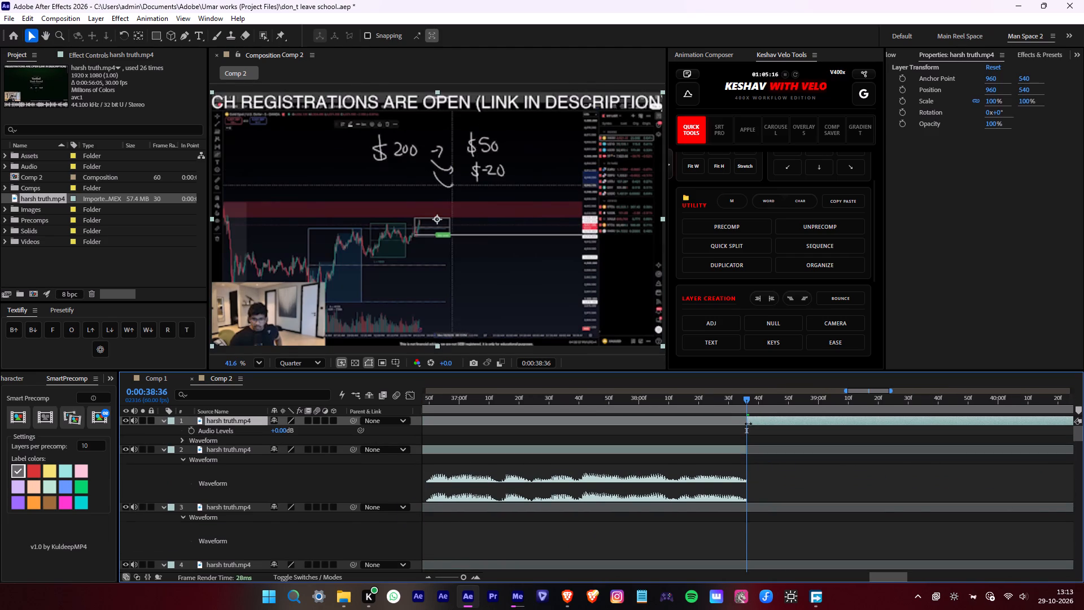
click(746, 422)
key(l)
key(l)
scroll(751, 424, up, 2)
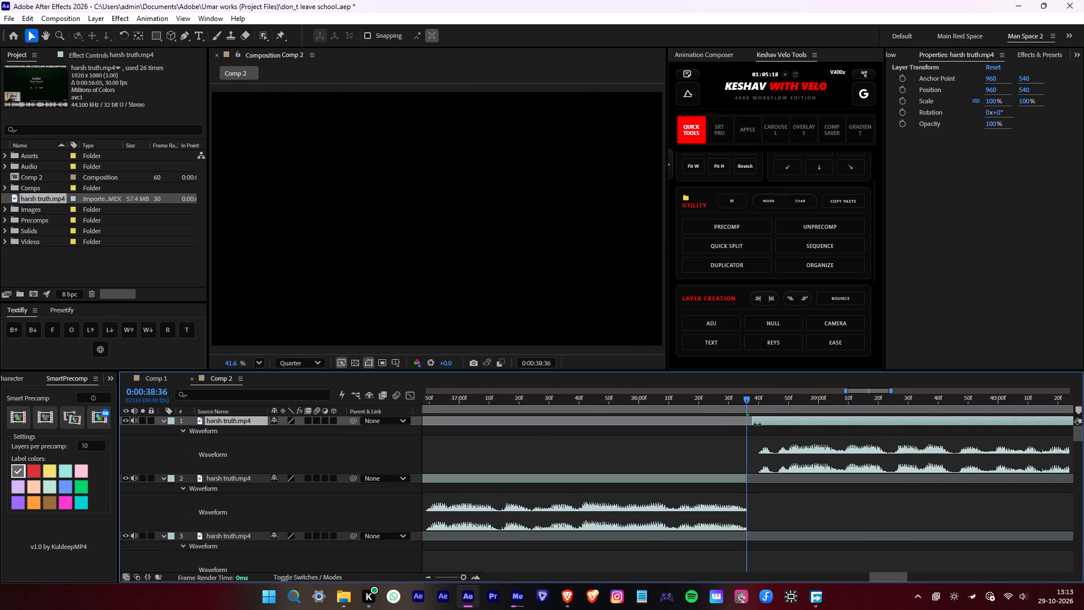
drag(752, 421, 764, 421)
drag(793, 421, 786, 422)
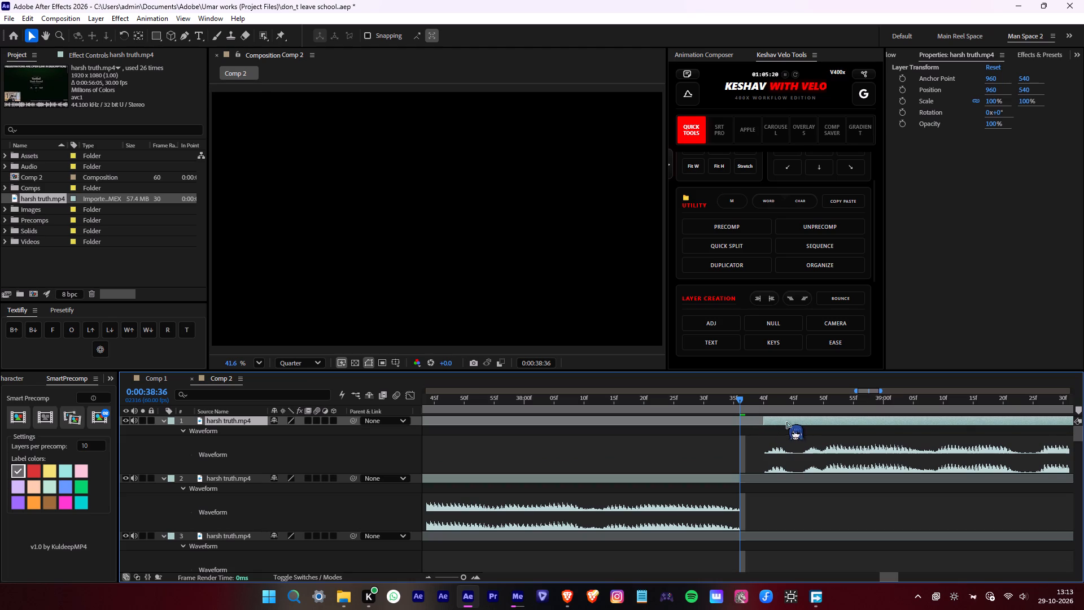
drag(786, 422, 770, 422)
Remove the pause at 0:00:41:46 by splitting the clip, sliding the rest earlier to meet the cut, and deleting its silent lead-in.
alt+scroll(770, 426, down, 2)
alt+middle_drag(770, 427, 572, 440)
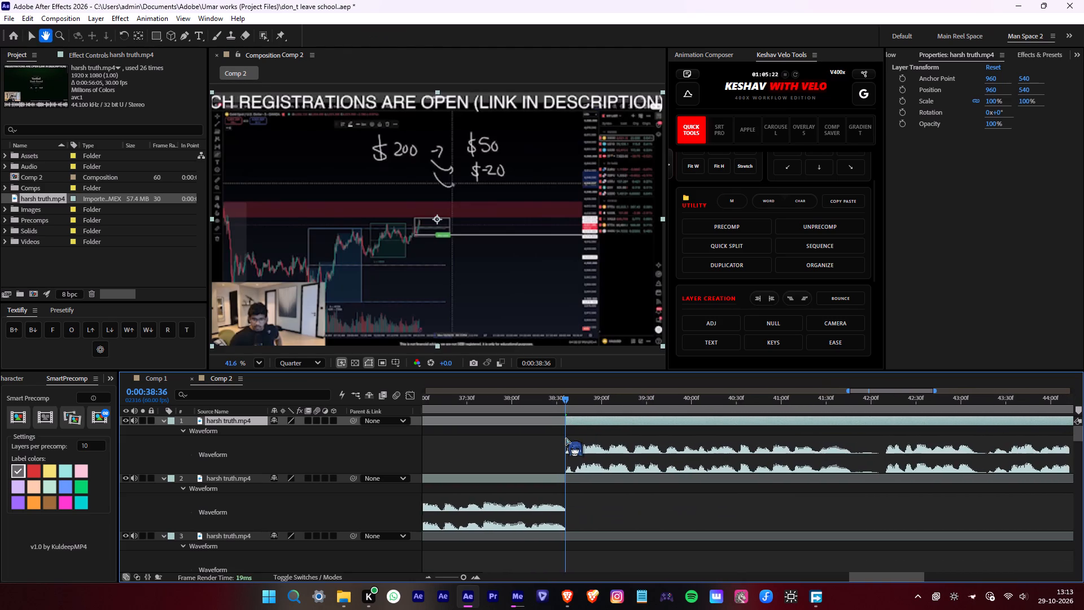
alt+scroll(885, 435, up, 1)
click(820, 409)
key(alt+d)
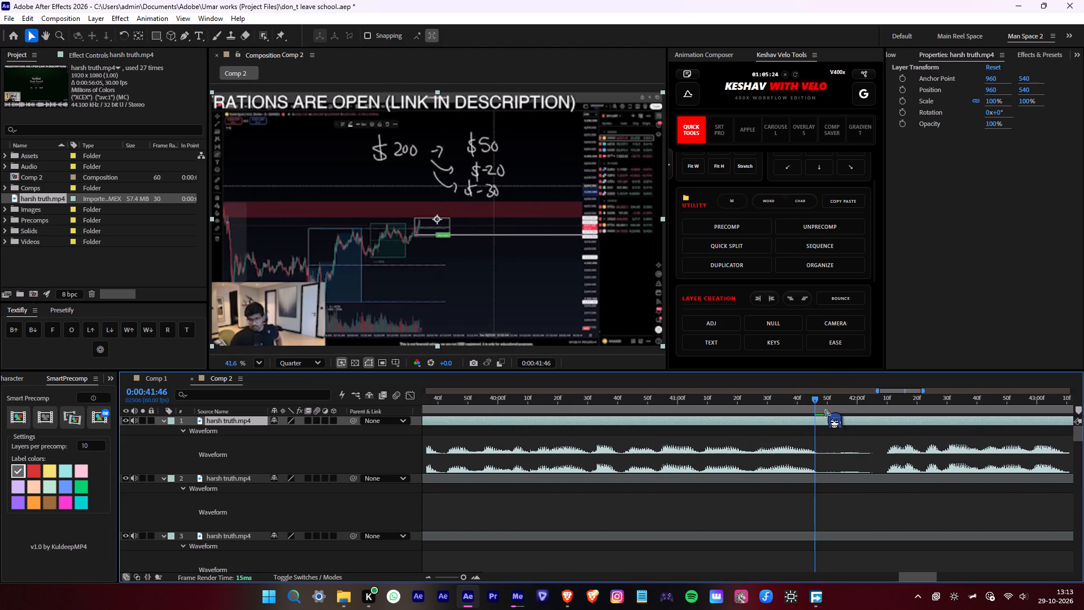
key(l)
key(l)
drag(889, 421, 823, 422)
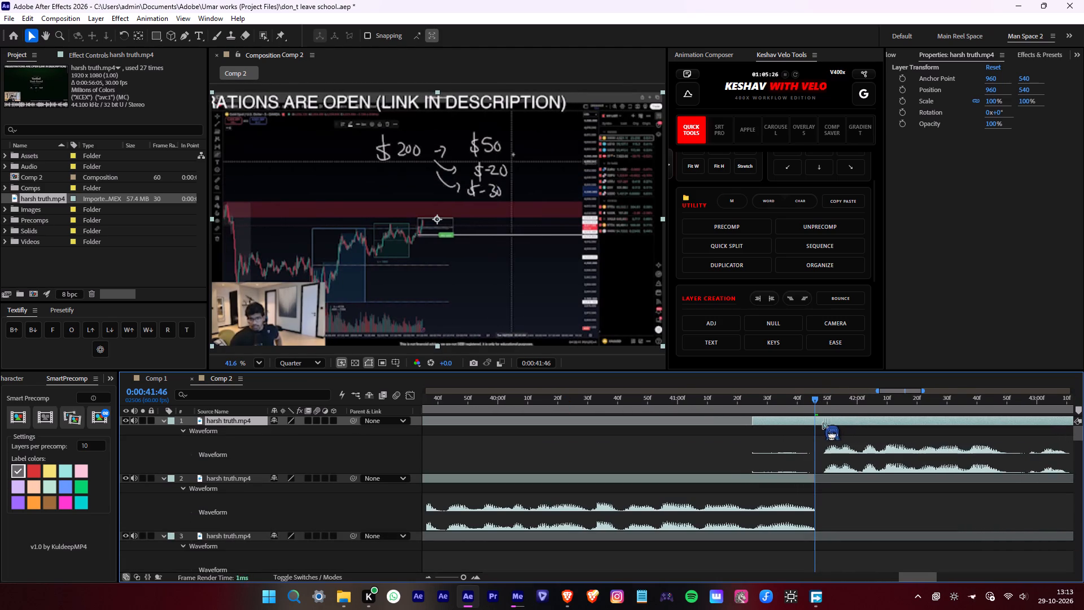
drag(823, 422, 816, 424)
key(alt+d)
click(803, 431)
key(Delete)
Remove the pause at 0:00:42:47 by splitting the clip, sliding the rest earlier to meet the cut, and deleting its silent lead-in.
click(834, 424)
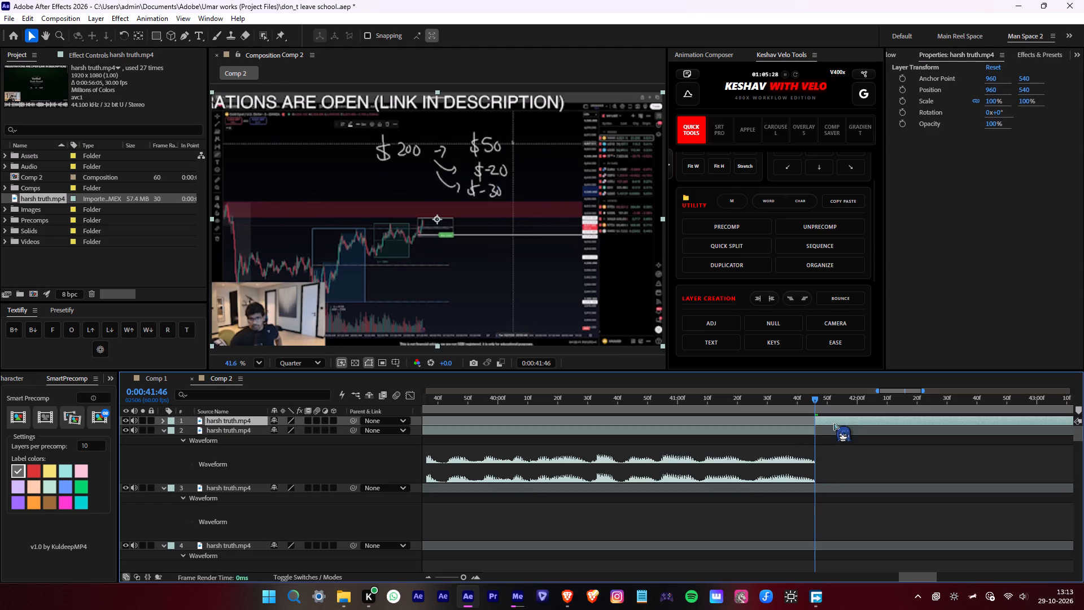
key(l)
key(l)
middle_drag(833, 439, 597, 462)
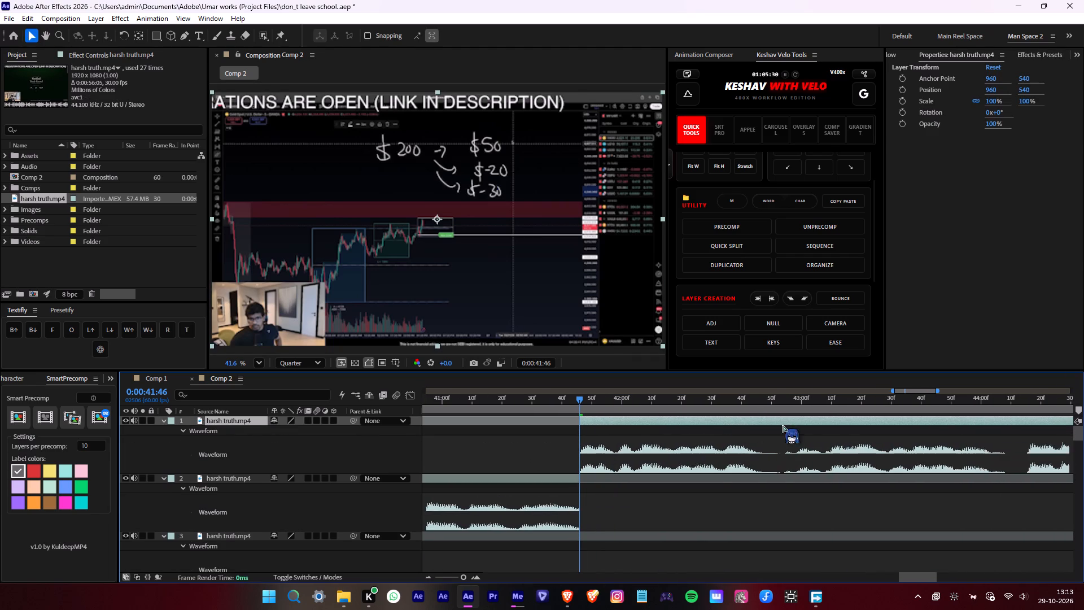
click(765, 404)
key(alt+d)
key(d)
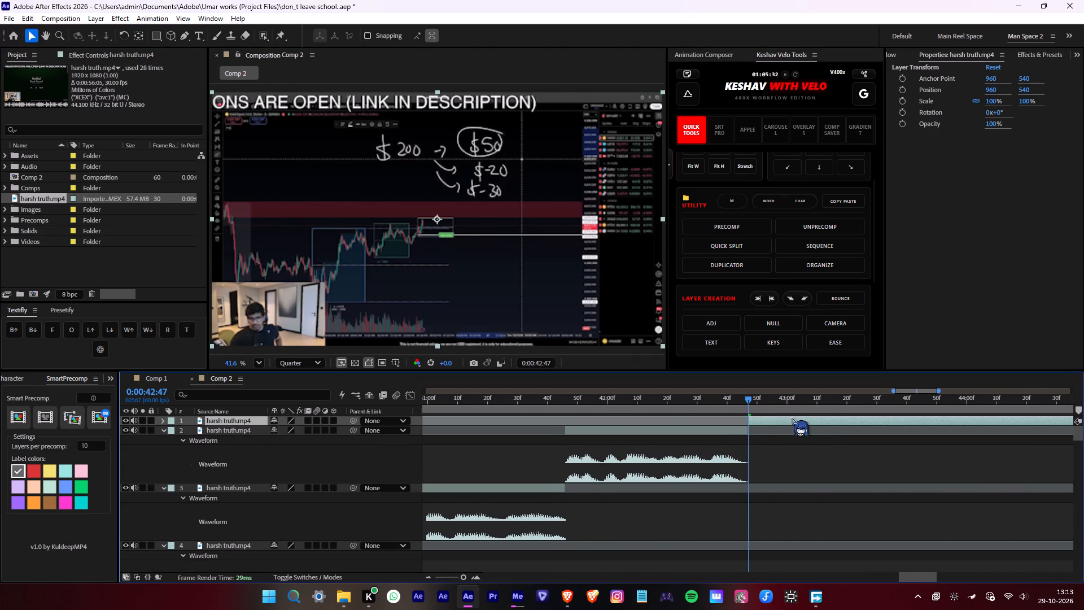
key(l)
key(l)
drag(815, 425, 794, 426)
key(alt+d)
click(737, 430)
key(Delete)
Remove the pause at 0:00:43:57 by splitting the clip, sliding the rest earlier to meet the cut, and deleting its silent lead-in.
click(766, 420)
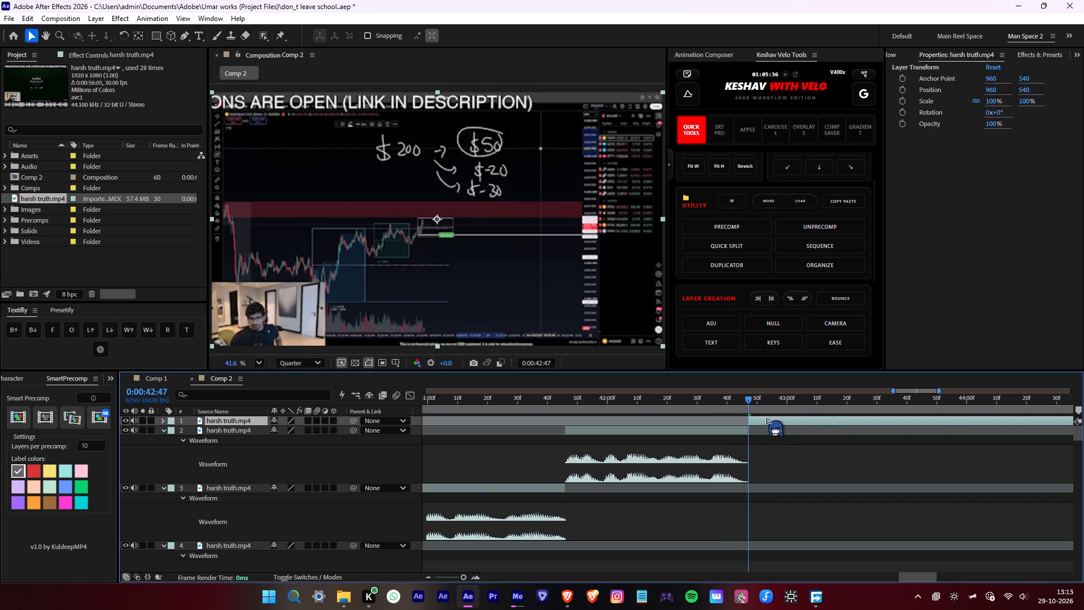
key(l)
key(l)
middle_drag(786, 434, 490, 457)
click(665, 413)
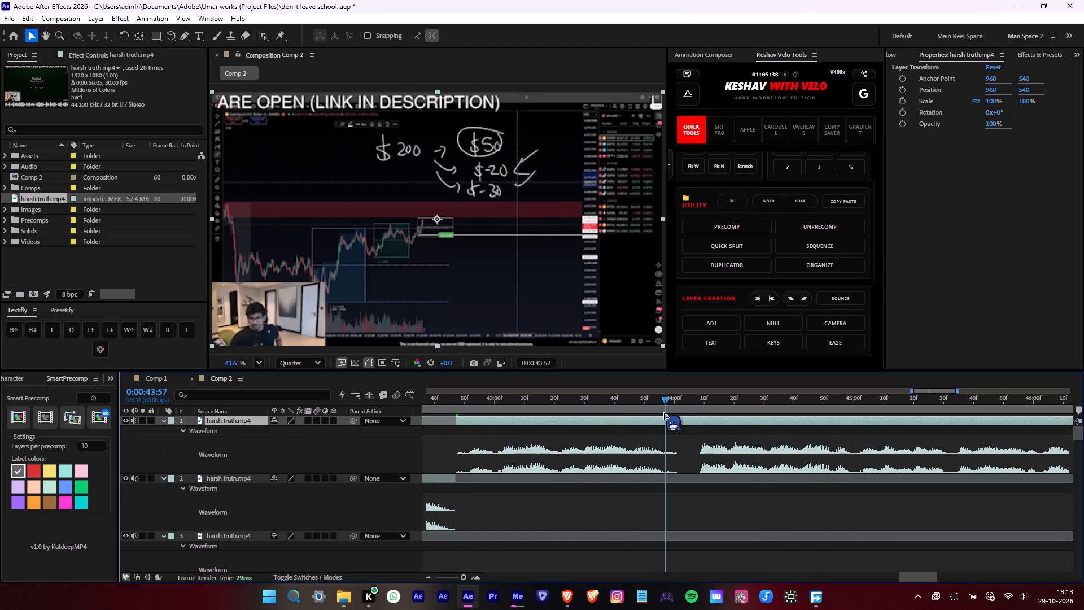
key(alt+d)
text(ll)
drag(709, 423, 678, 424)
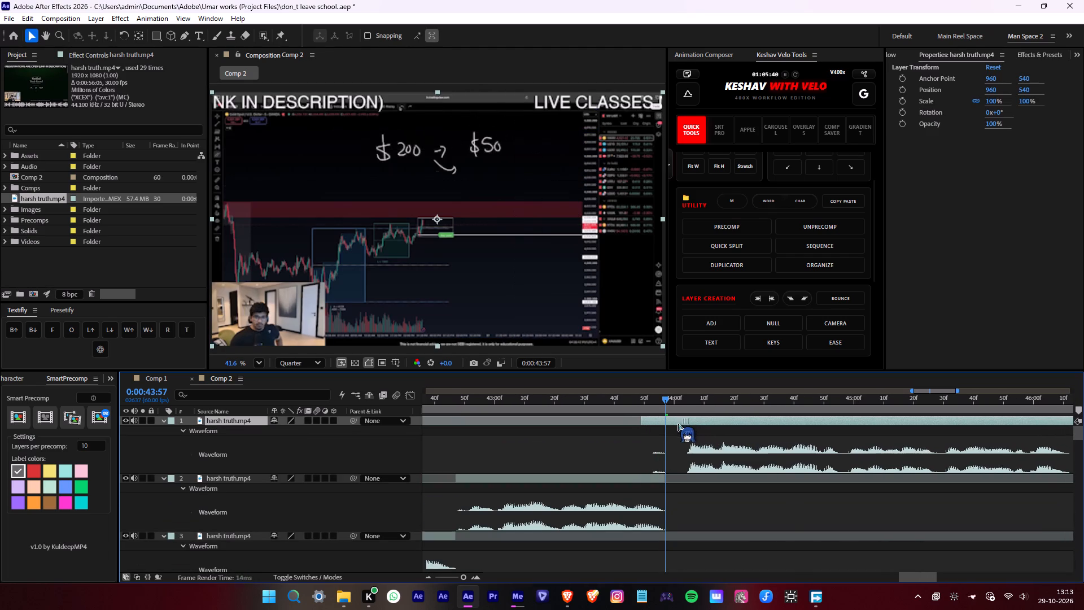
drag(678, 424, 675, 425)
key(alt+d)
click(662, 432)
key(Delete)
Remove the pause at 0:00:44:48 by splitting the clip, trimming the new piece's silent start, and sliding it earlier to meet the cut.
click(681, 424)
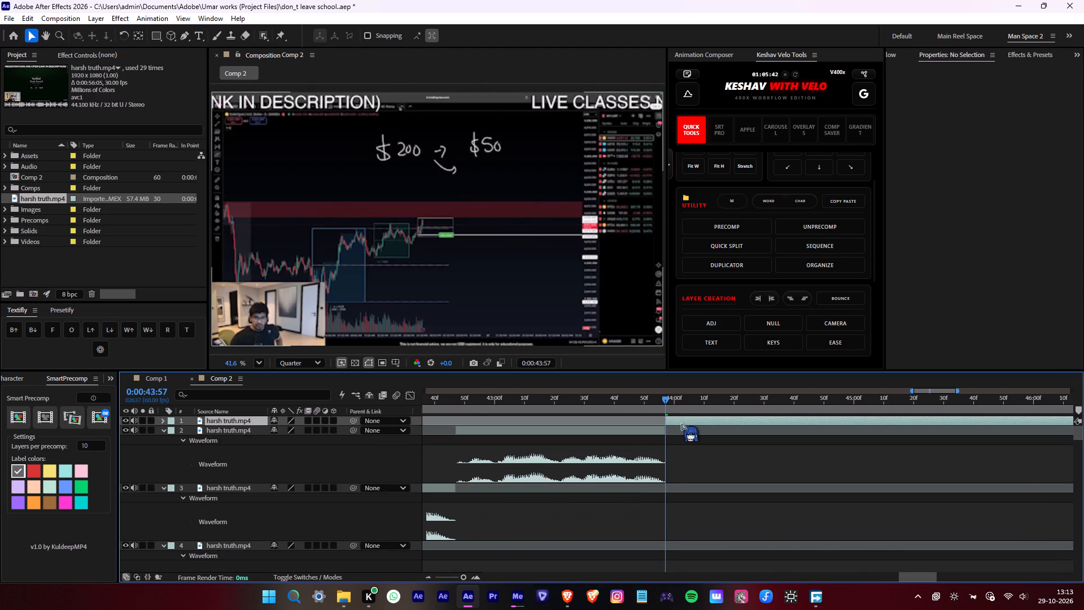
key(l)
key(l)
middle_drag(718, 443, 519, 455)
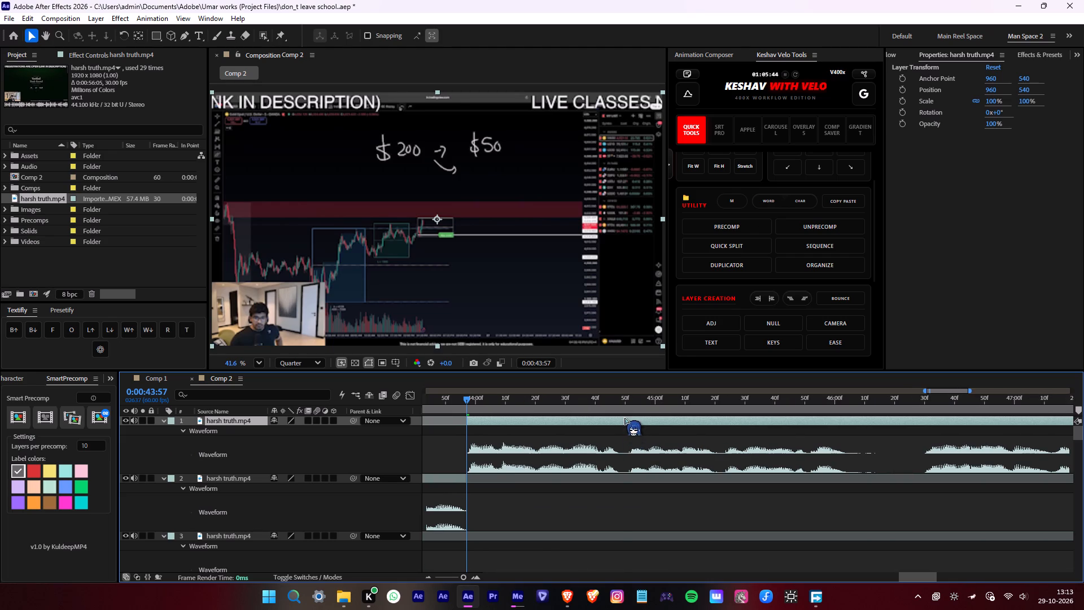
click(620, 410)
key(alt+d)
key(l)
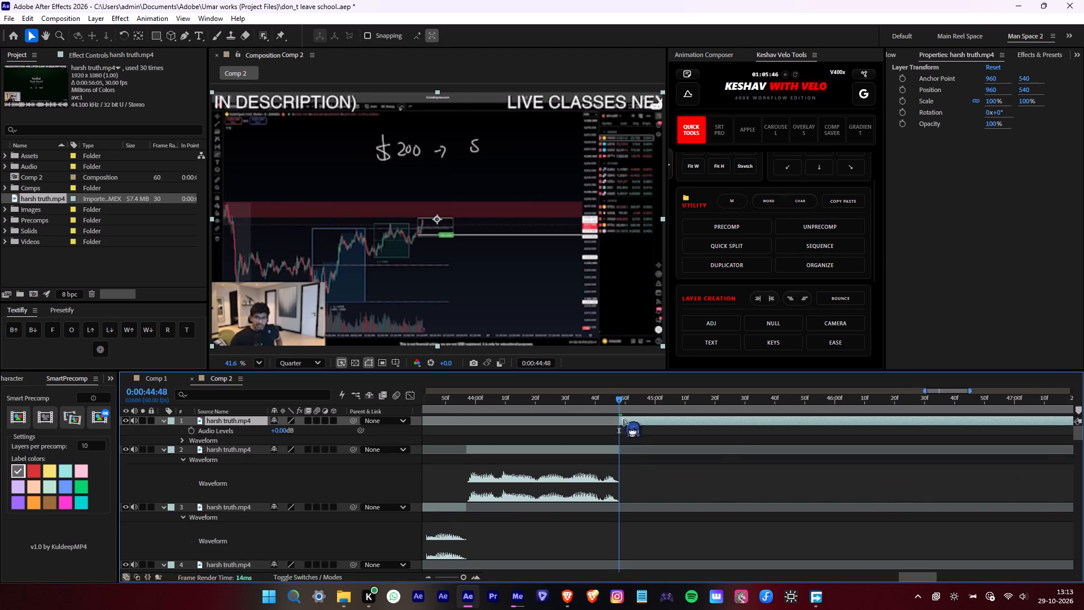
key(l)
drag(618, 421, 627, 421)
drag(643, 421, 633, 421)
Remove the pause at 0:00:46:00 by splitting the clip, sliding the rest earlier to meet the cut, and deleting its silent lead-in.
click(831, 409)
key(alt+d)
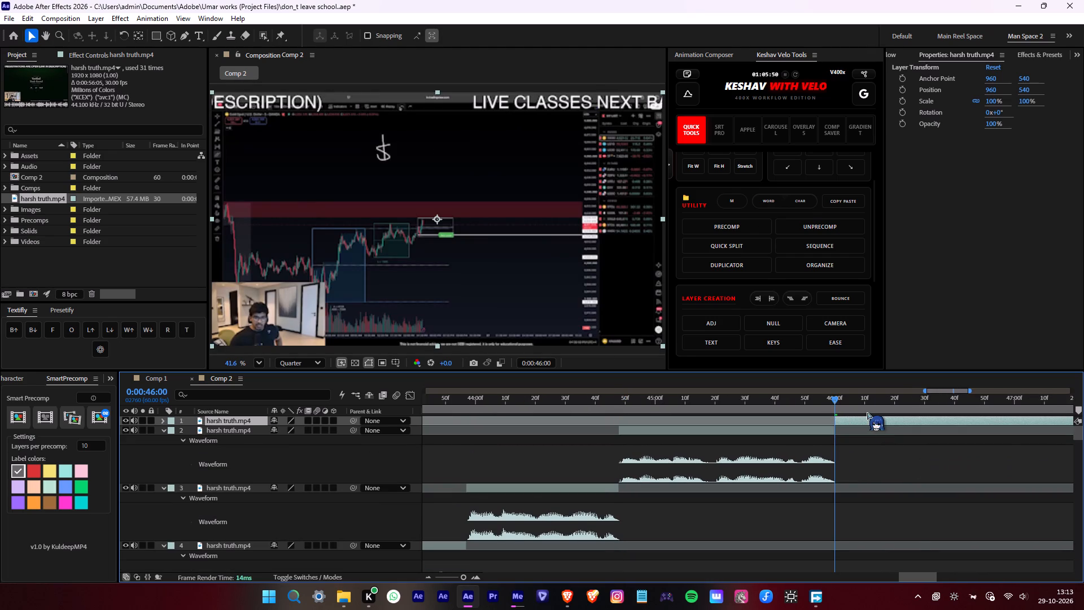
key(l)
key(l)
drag(923, 422, 857, 426)
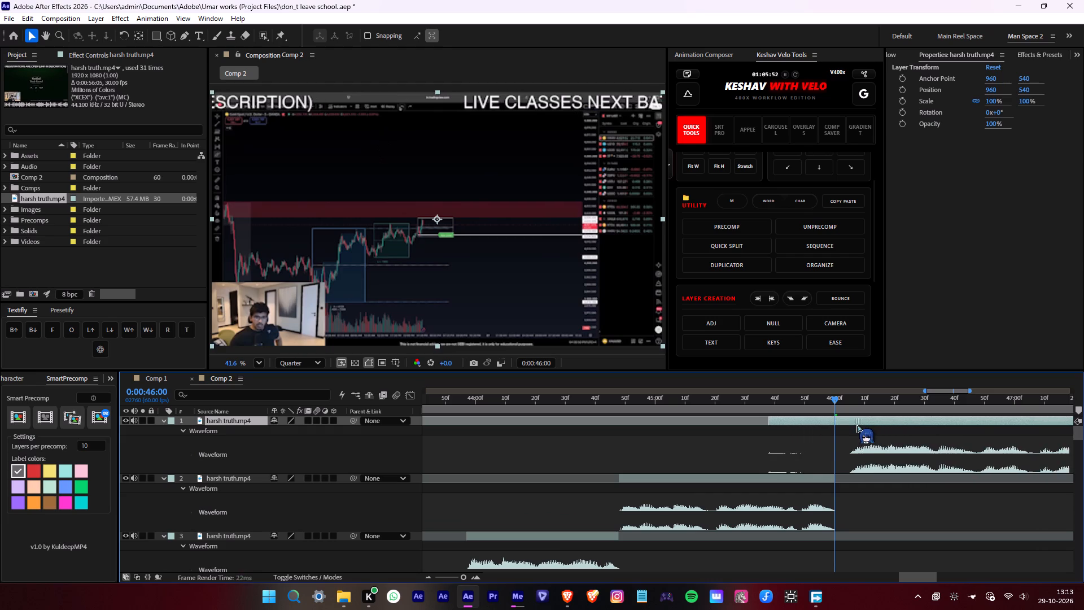
drag(857, 426, 842, 429)
key(alt+d)
click(814, 432)
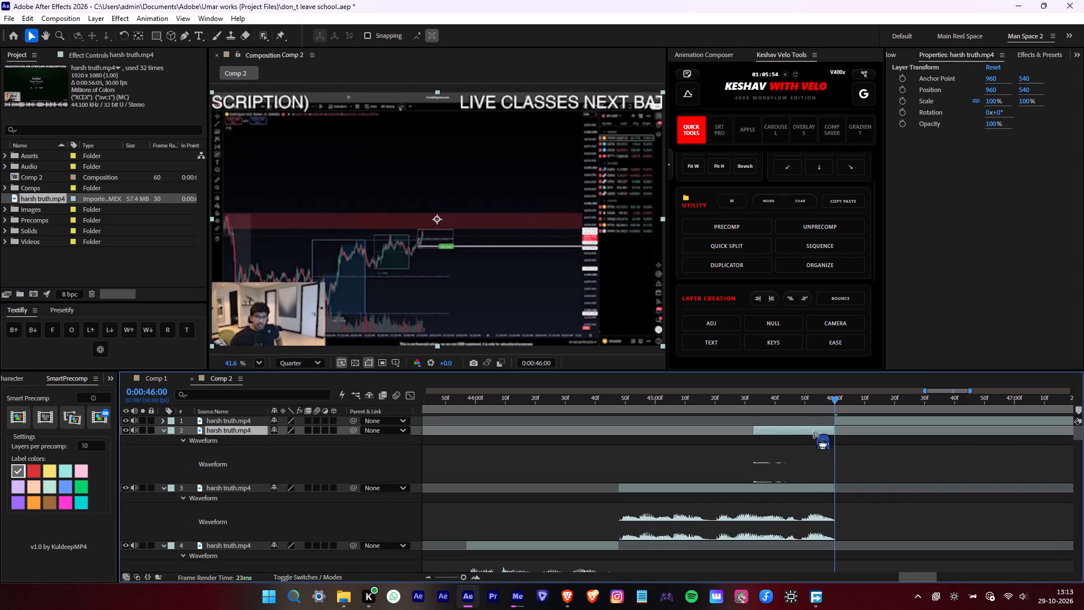
key(Delete)
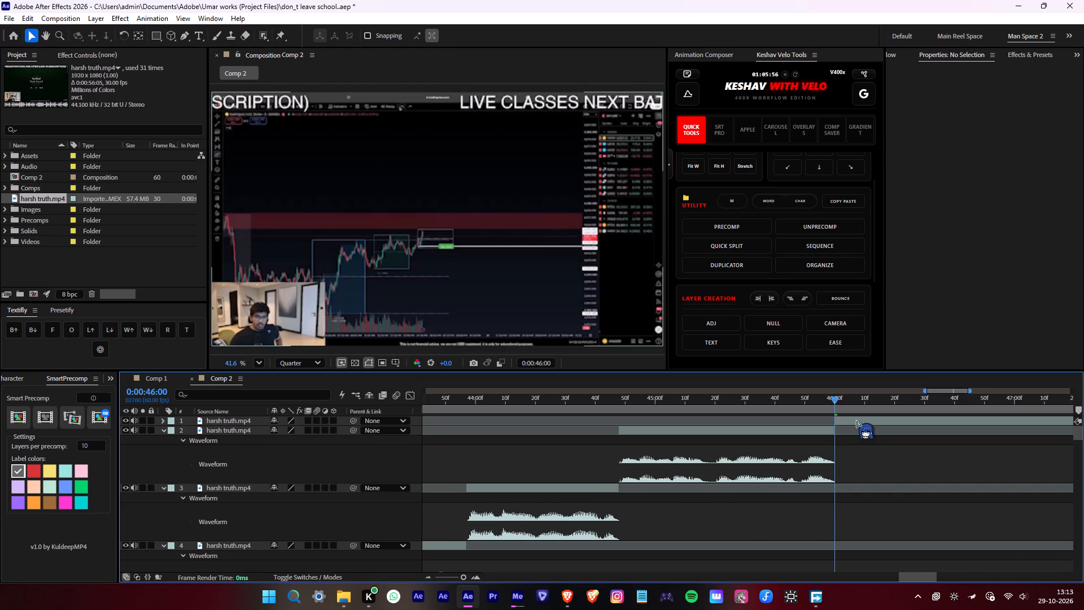
Remove the pause at 0:00:47:00 by splitting the clip, trimming the new piece's silent start, and sliding it earlier to meet the cut.
click(856, 421)
text(ll)
middle_drag(854, 446, 560, 485)
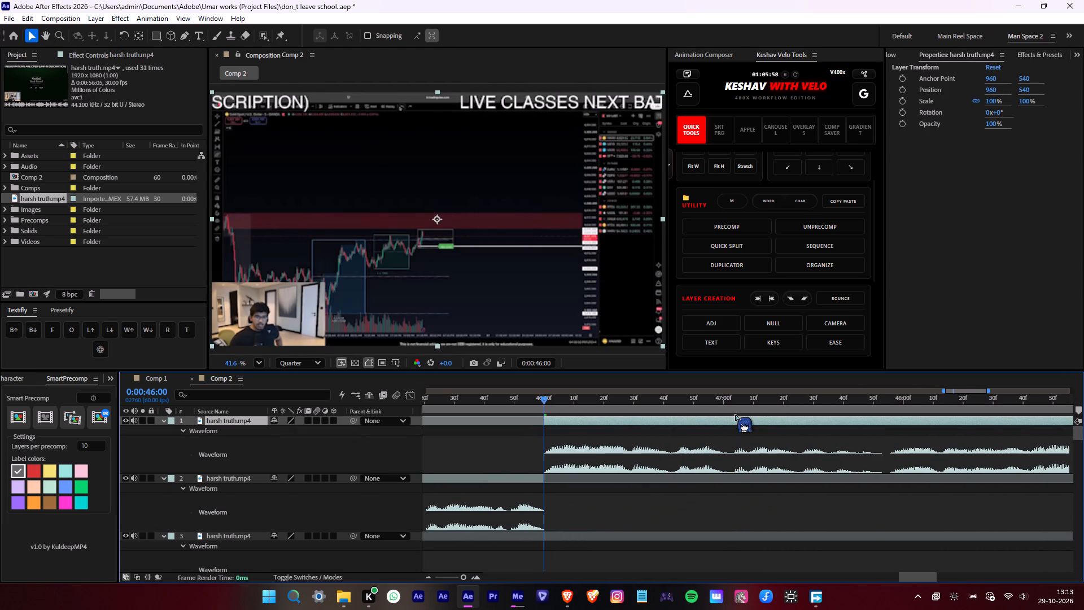
drag(732, 408, 720, 408)
click(720, 408)
key(alt+d)
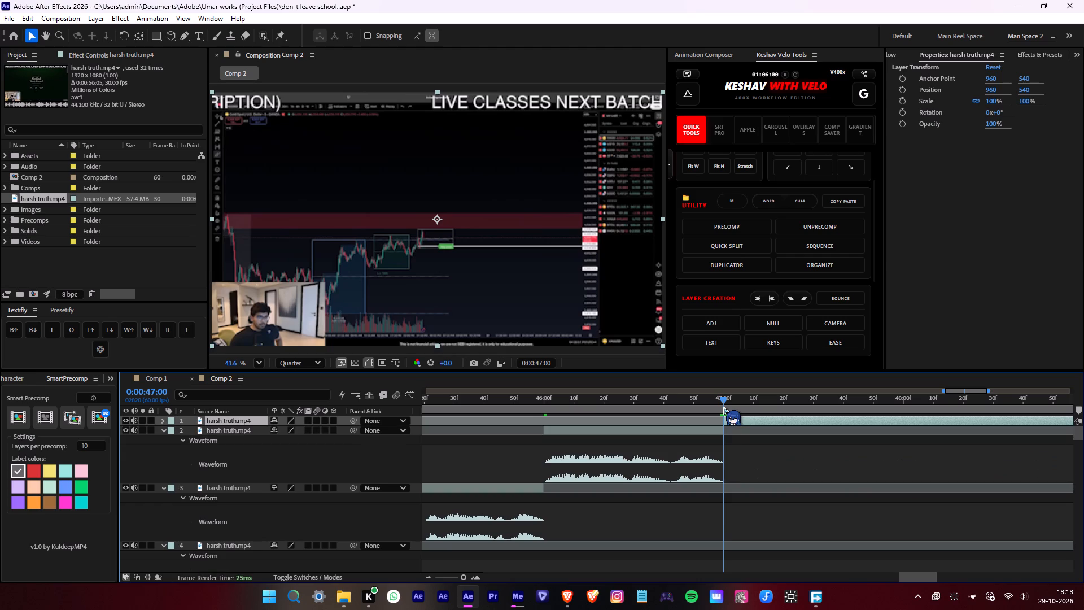
key(l)
key(l)
drag(722, 418, 730, 418)
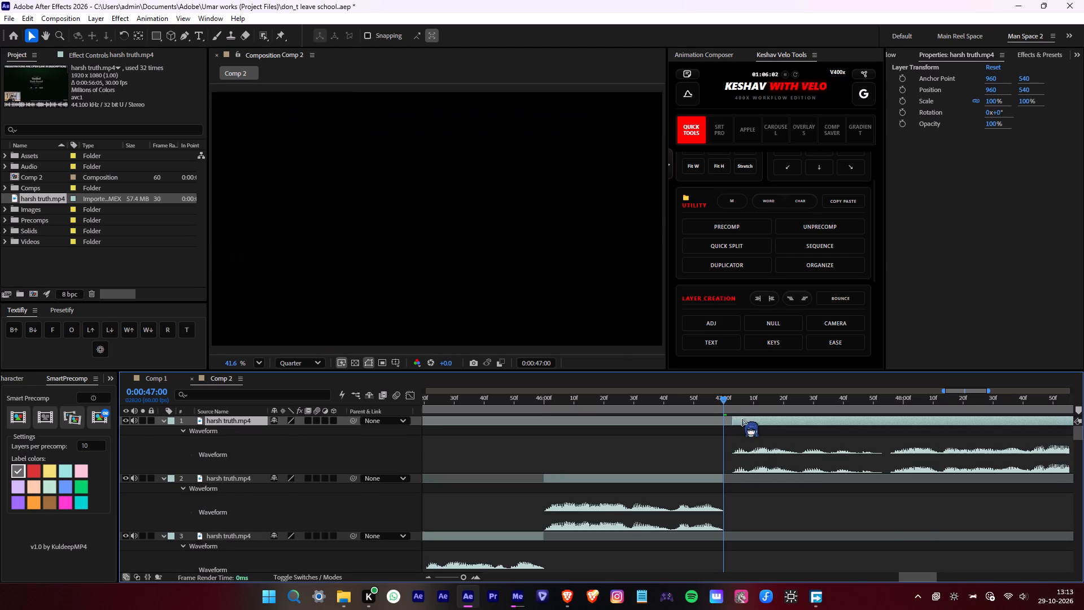
drag(752, 422, 744, 422)
Remove the pause at 0:00:47:46 by splitting the clip, sliding the rest earlier to meet the cut, and deleting its silent lead-in.
drag(869, 415, 862, 415)
click(862, 412)
key(alt+d)
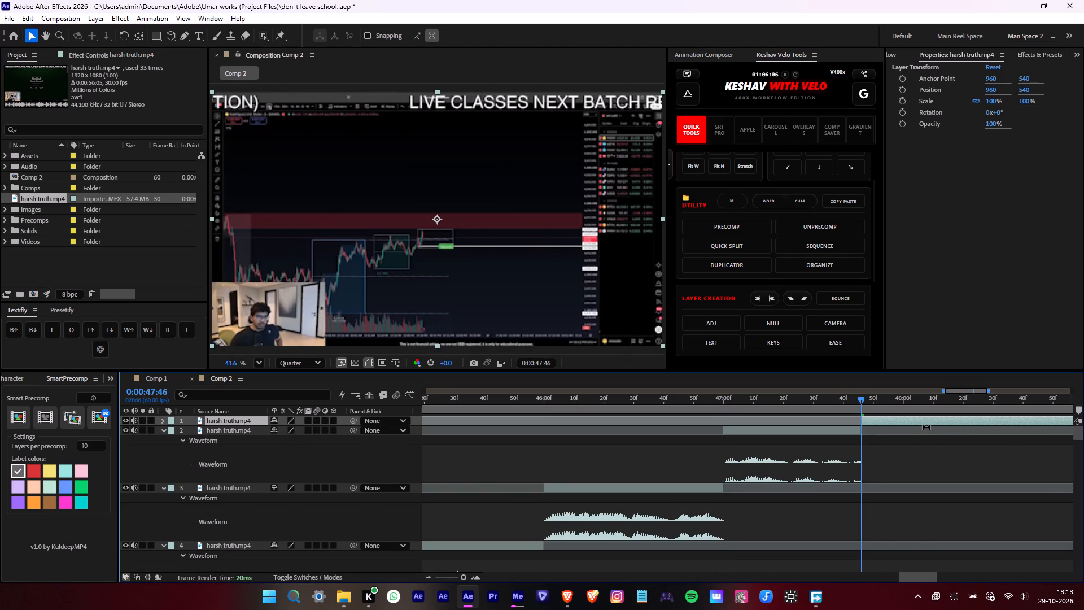
key(l)
key(l)
drag(922, 422, 902, 422)
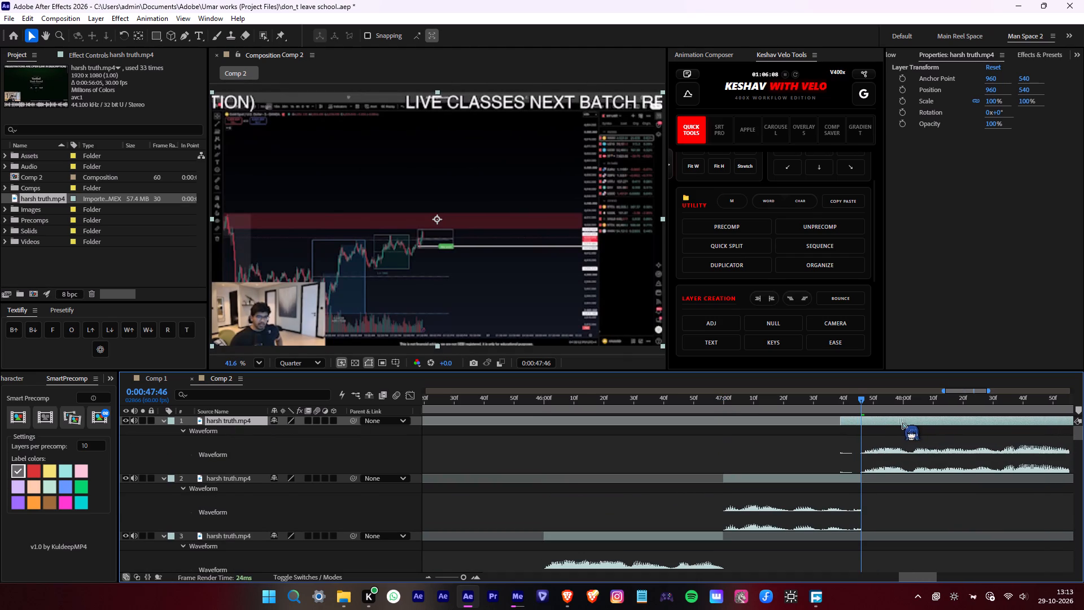
key(alt+d)
click(855, 428)
key(Delete)
click(885, 419)
key(l)
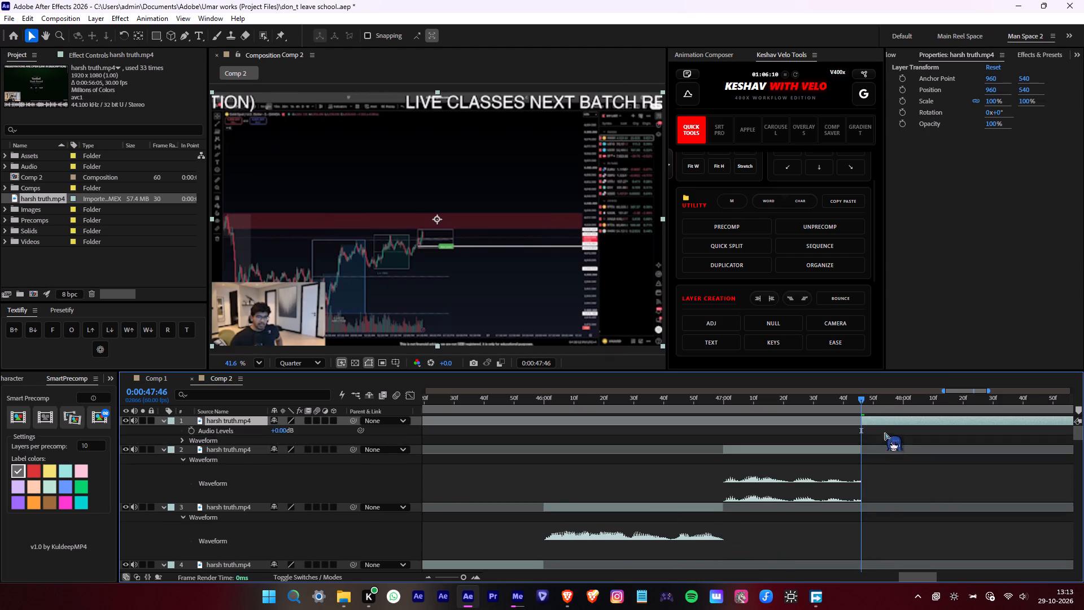
key(l)
Collapse all the clip pieces and slide them together so the first one starts at 0:00:00:00.
middle_drag(910, 443, 620, 468)
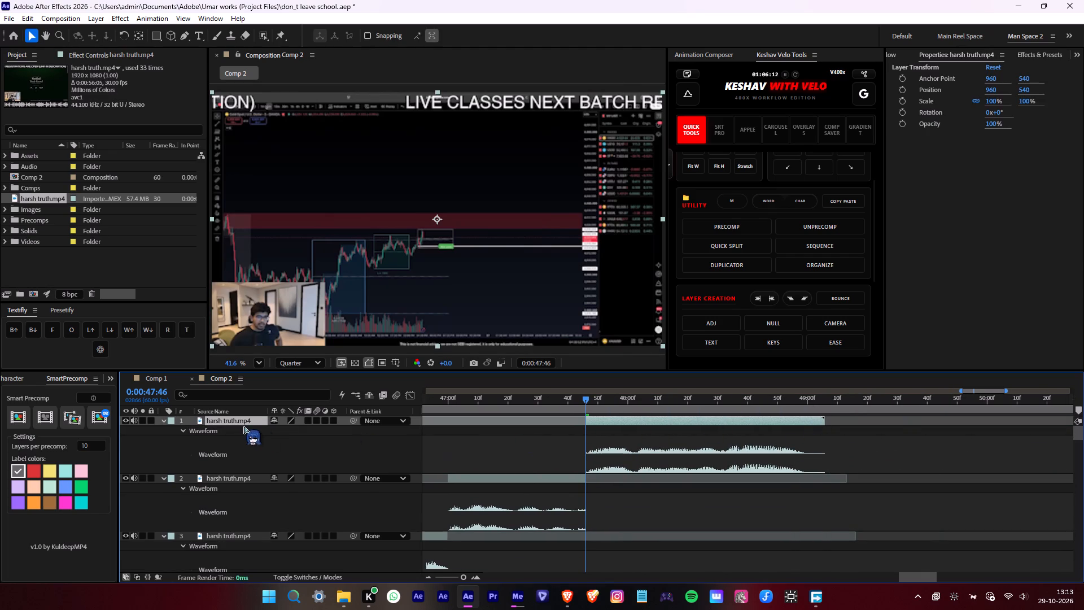
key(ctrl+a)
click(161, 421)
alt+scroll(486, 452, down, 13)
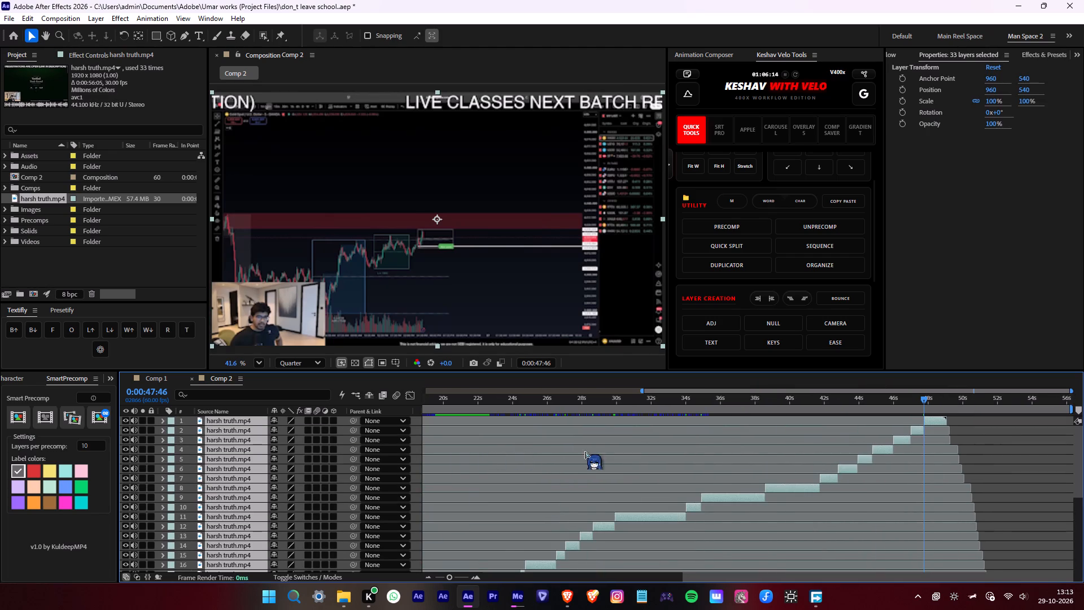
drag(904, 398, 447, 421)
scroll(464, 428, down, 7)
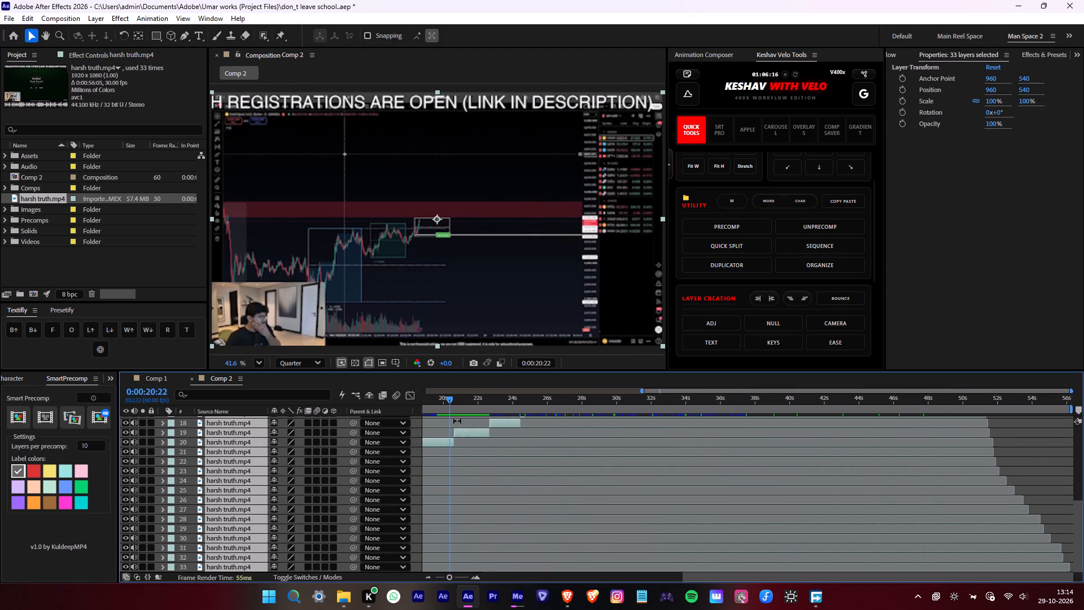
drag(443, 401, 394, 405)
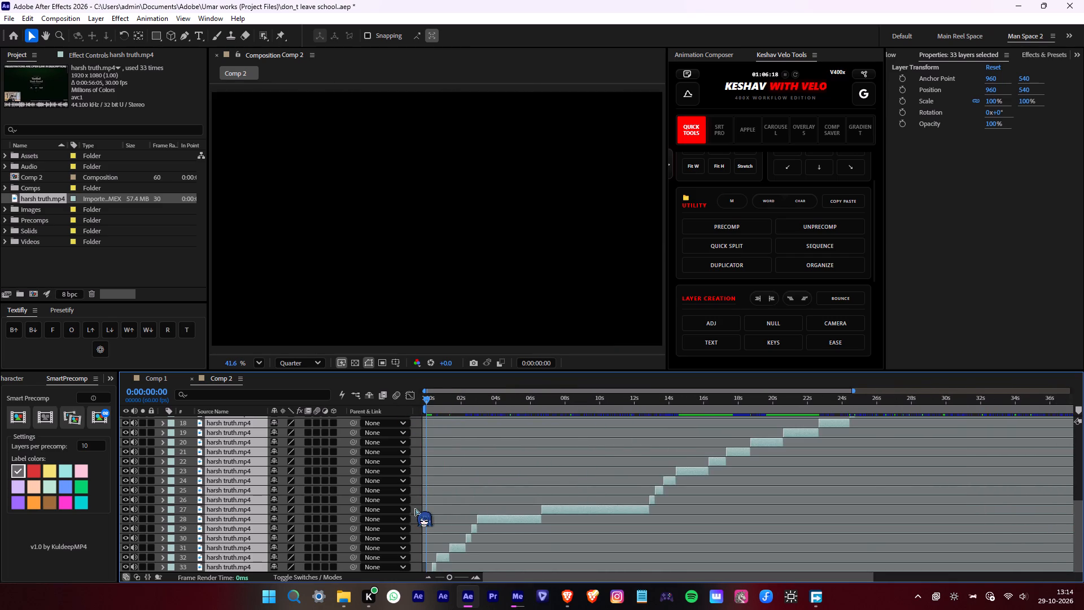
alt+scroll(415, 509, up, 5)
drag(610, 570, 449, 567)
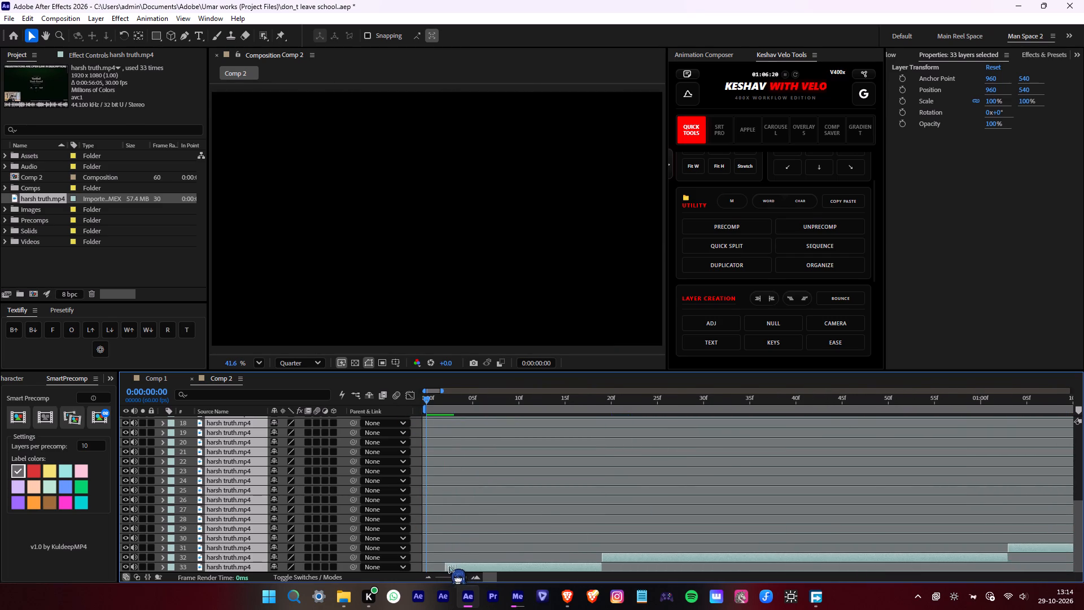
drag(449, 567, 435, 569)
End the work area at the last clip piece's out point, 0:00:48:46, and trim the composition to it.
alt+scroll(443, 555, down, 8)
scroll(915, 526, up, 6)
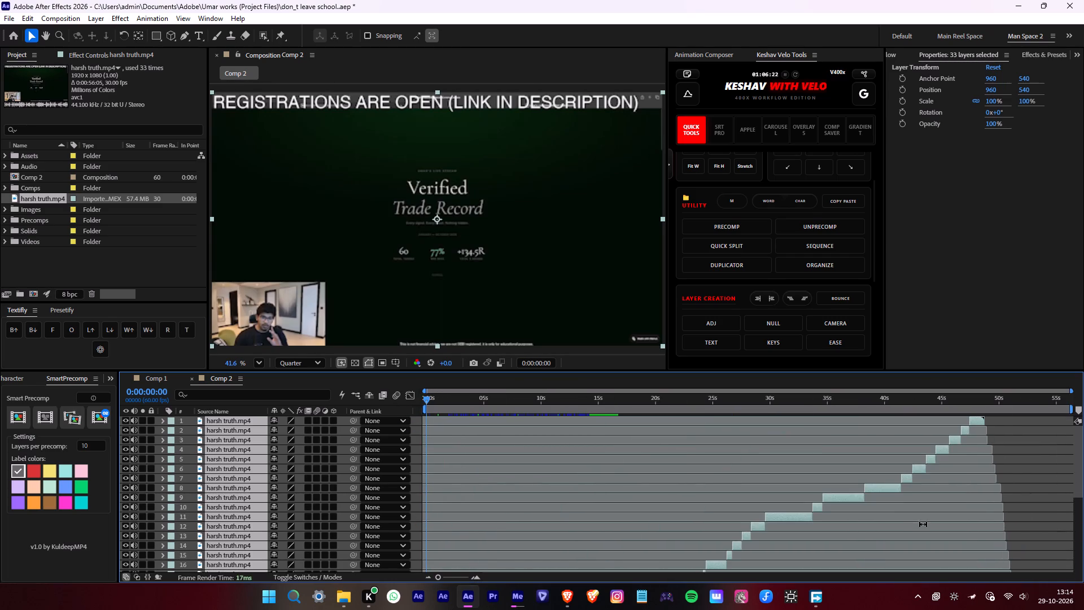
scroll(1037, 494, up, 4)
click(1038, 440)
click(980, 423)
text(on)
key(ctrl+shift+x)
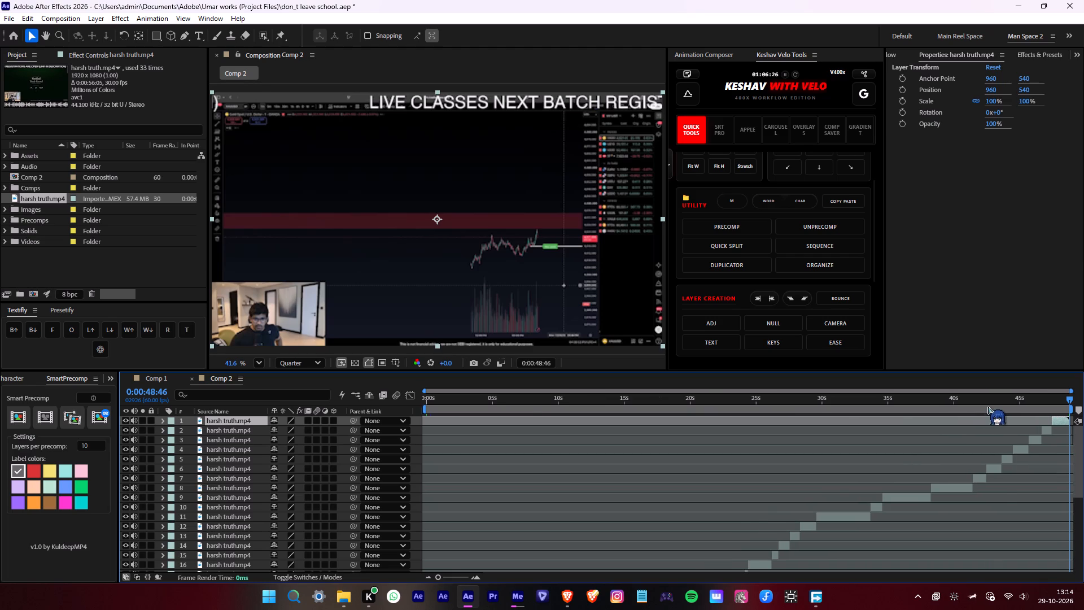
drag(988, 407, 351, 437)
Save the project over the existing don_t leave school.aep file.
key(ctrl+shift+s)
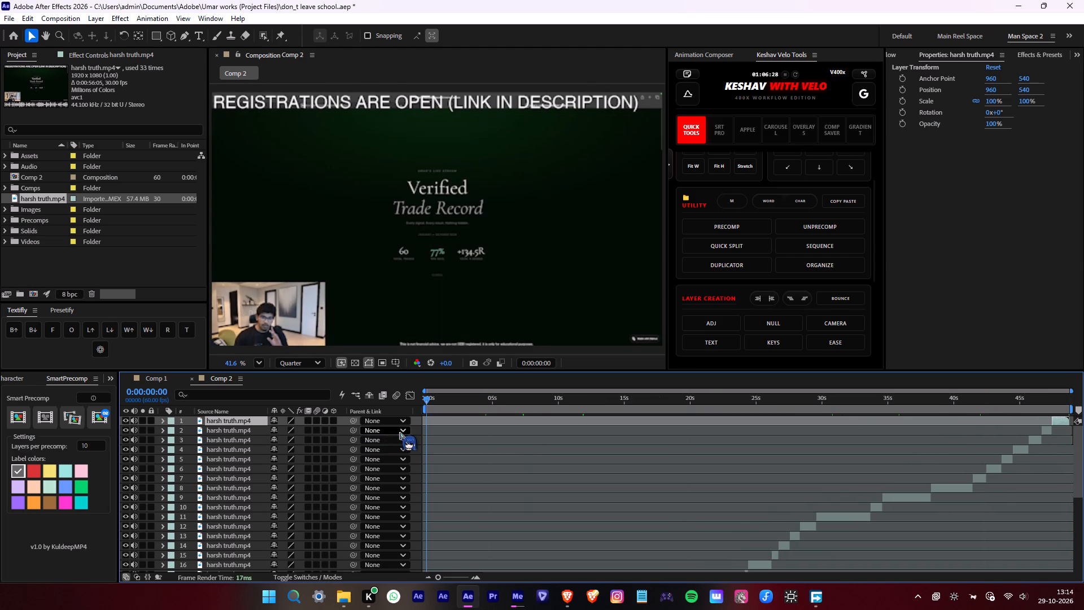
drag(793, 450, 793, 459)
click(793, 460)
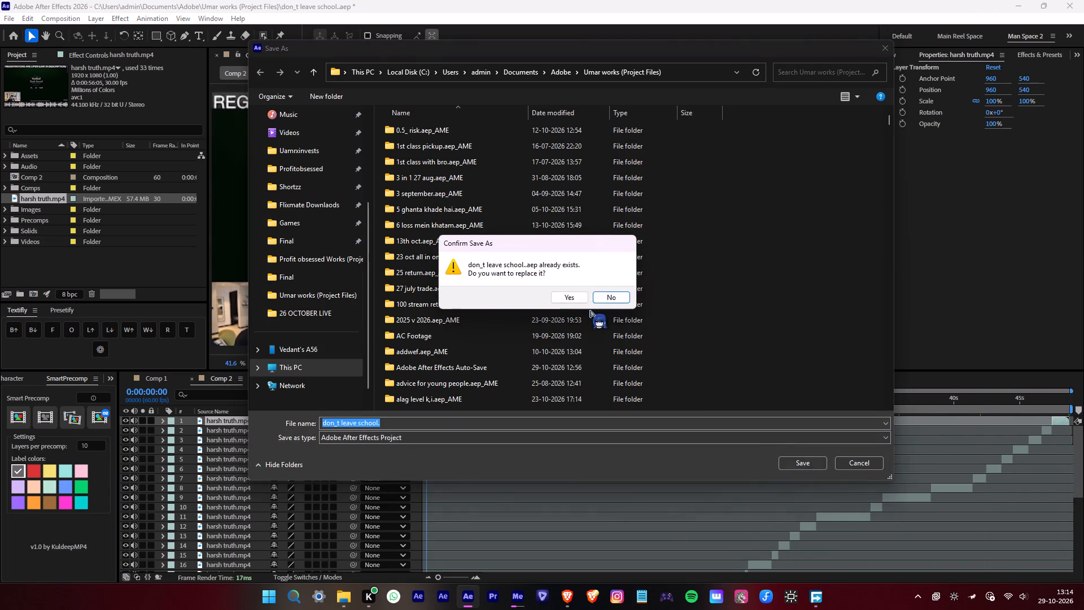
click(583, 300)
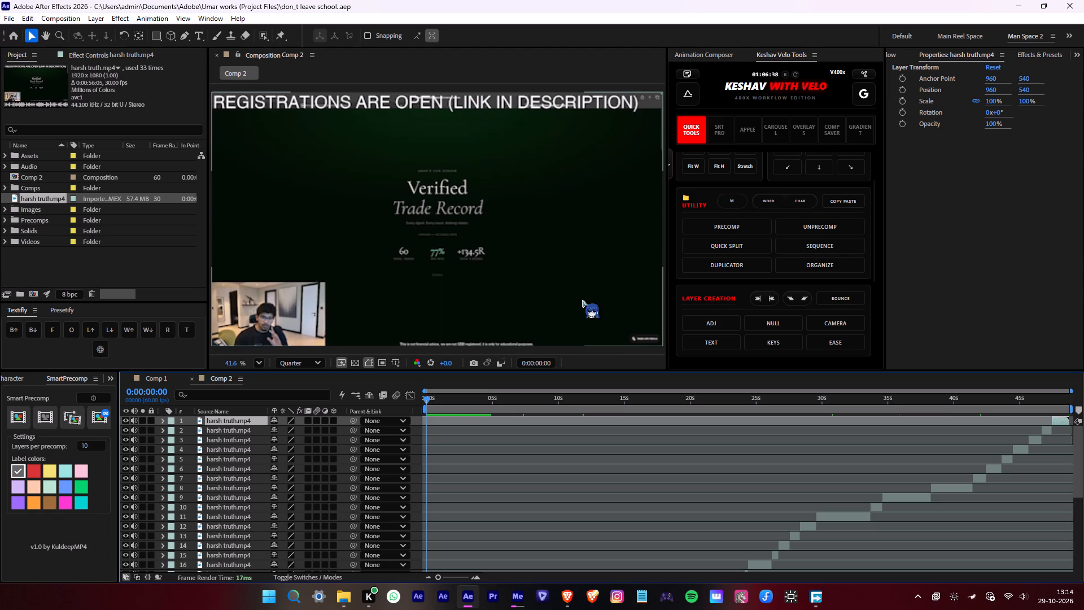
Duplicate all the clip pieces and smart-precompose the copies with frame blending and motion blur enabled.
alt+scroll(540, 455, down, 6)
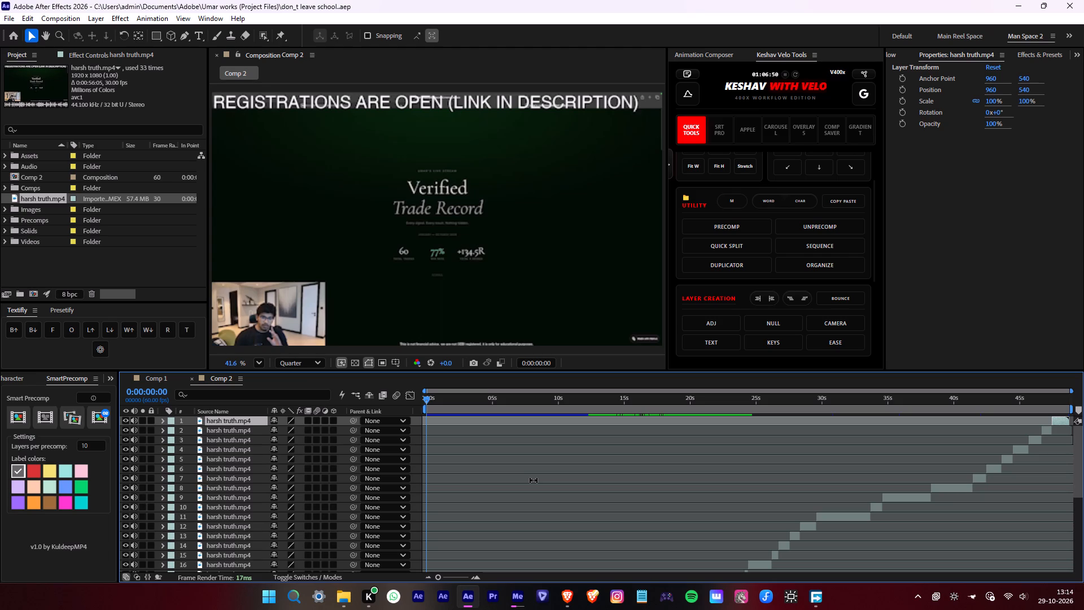
scroll(535, 468, down, 9)
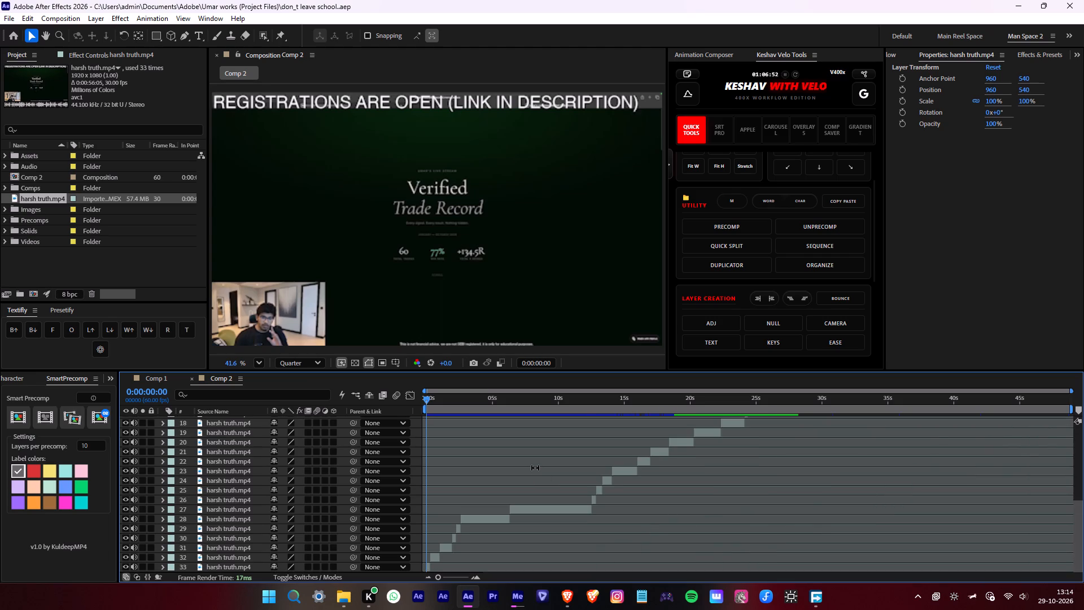
key(ctrl+a)
key(ctrl+d)
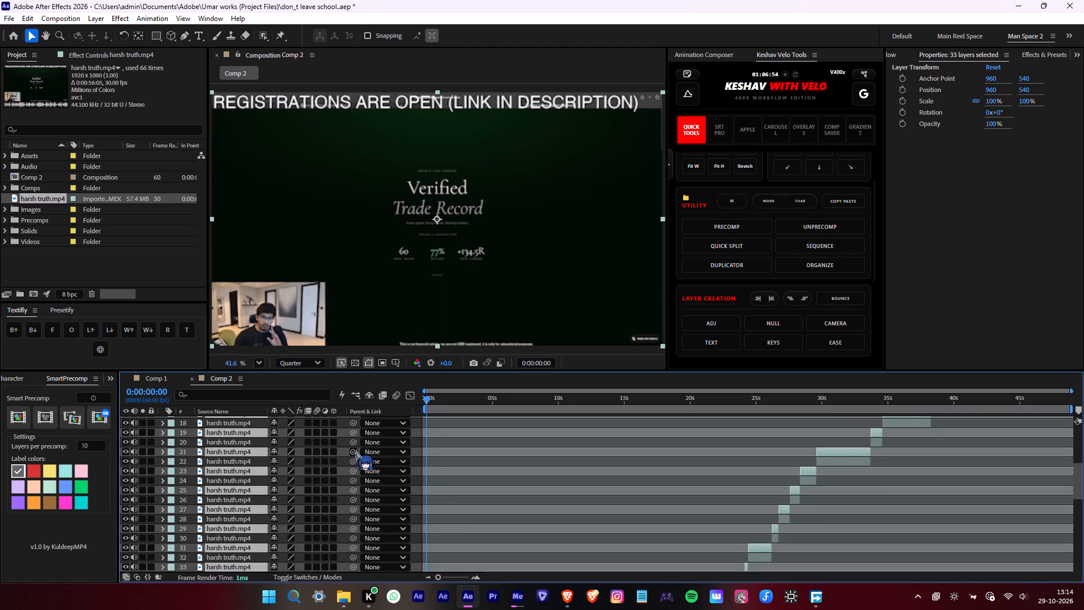
click(308, 456)
key(ctrl+z)
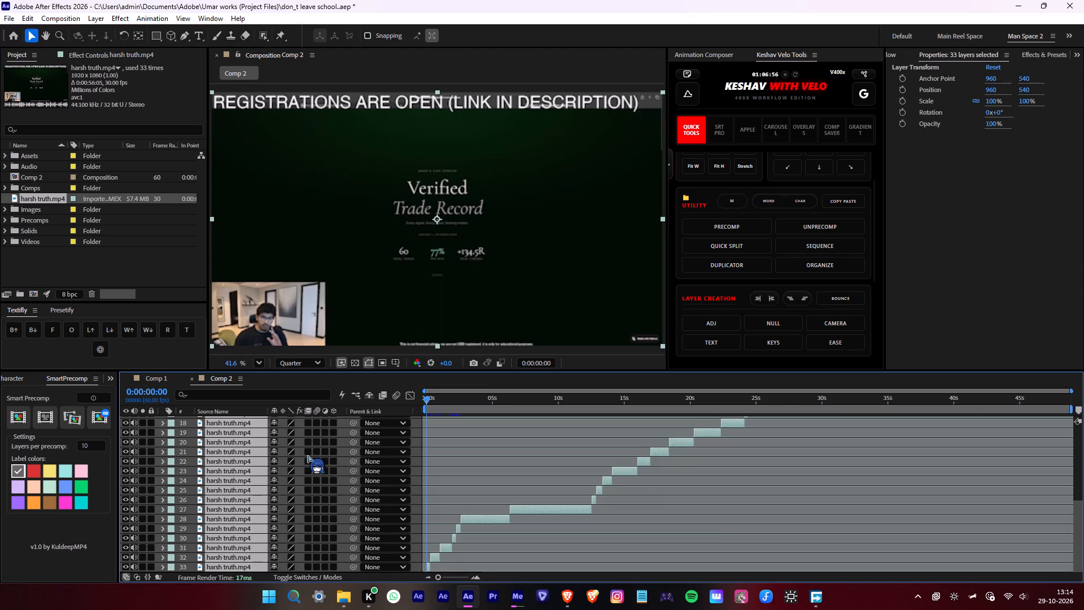
key(ctrl+d)
double_click(308, 453)
click(318, 454)
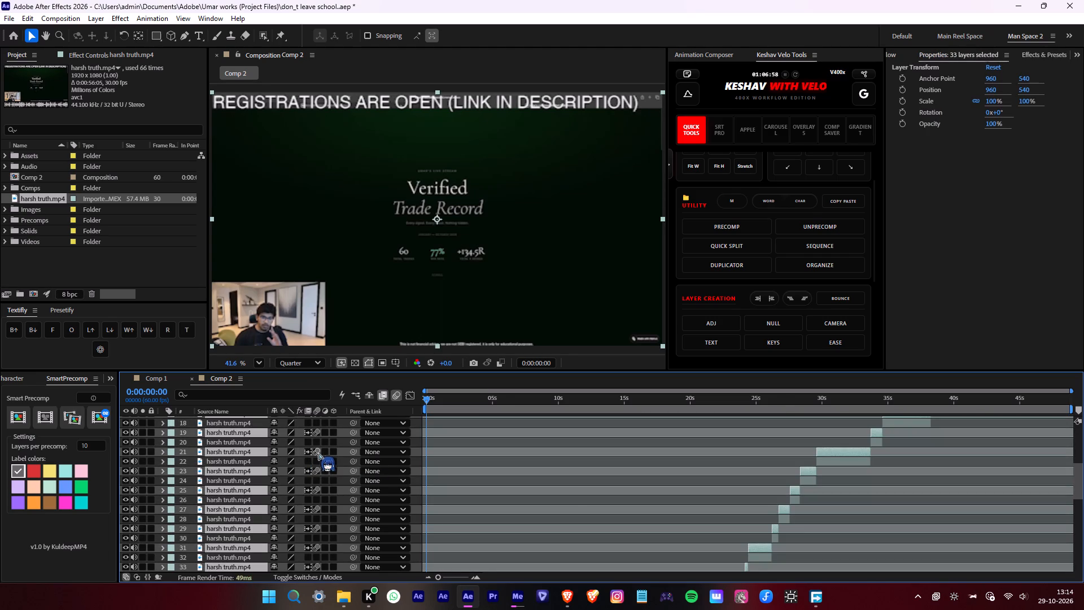
click(14, 417)
Select all the original clip pieces, enable motion blur on them, and smart-precompose them into a single layer.
scroll(285, 479, up, 11)
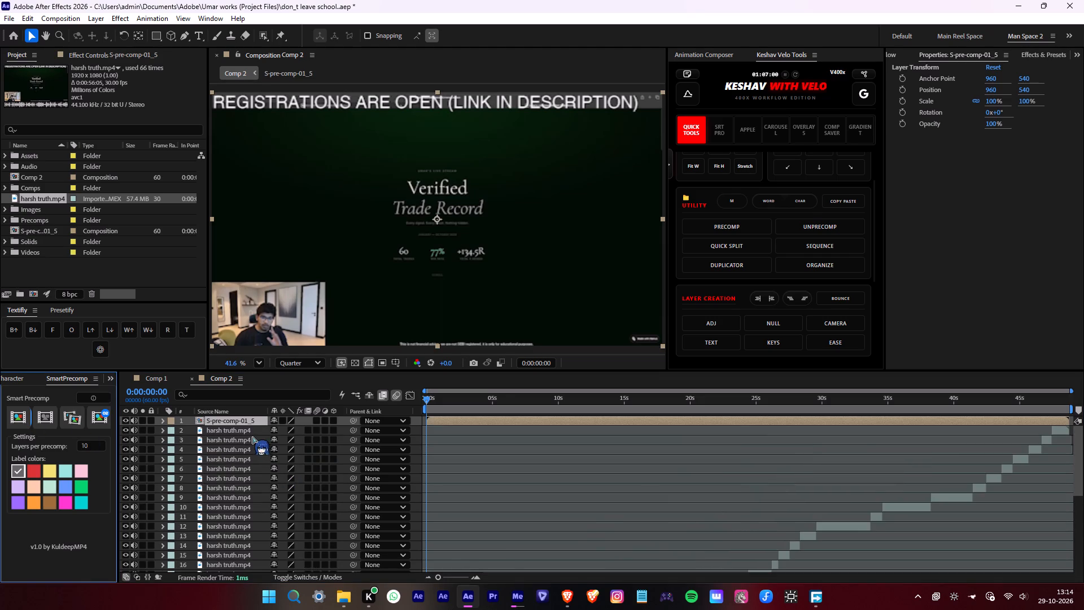
click(251, 434)
scroll(253, 450, down, 12)
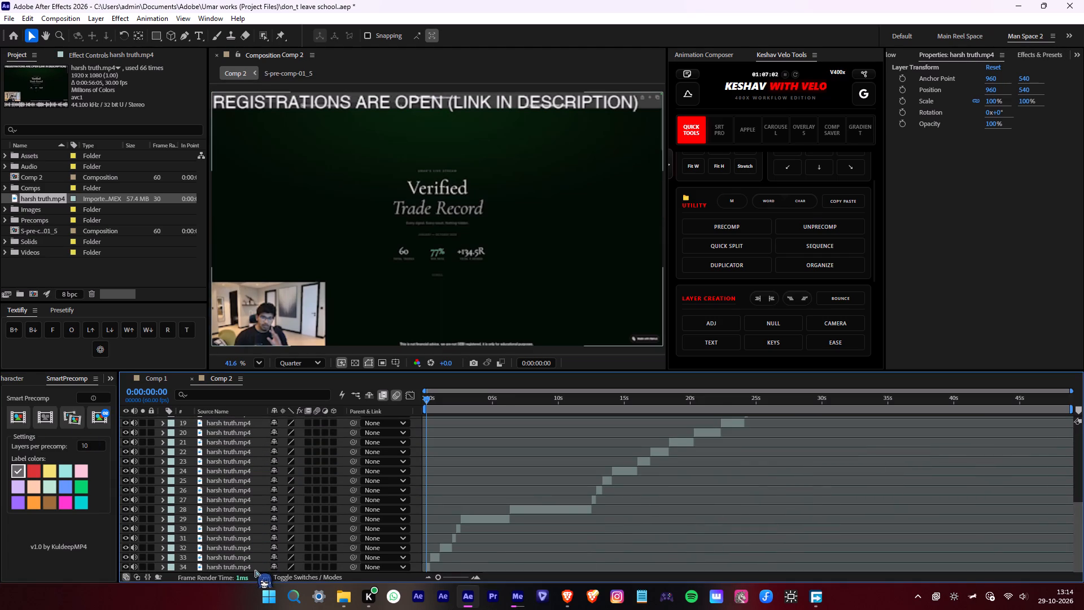
shift+click(253, 569)
click(317, 567)
scroll(318, 567, up, 5)
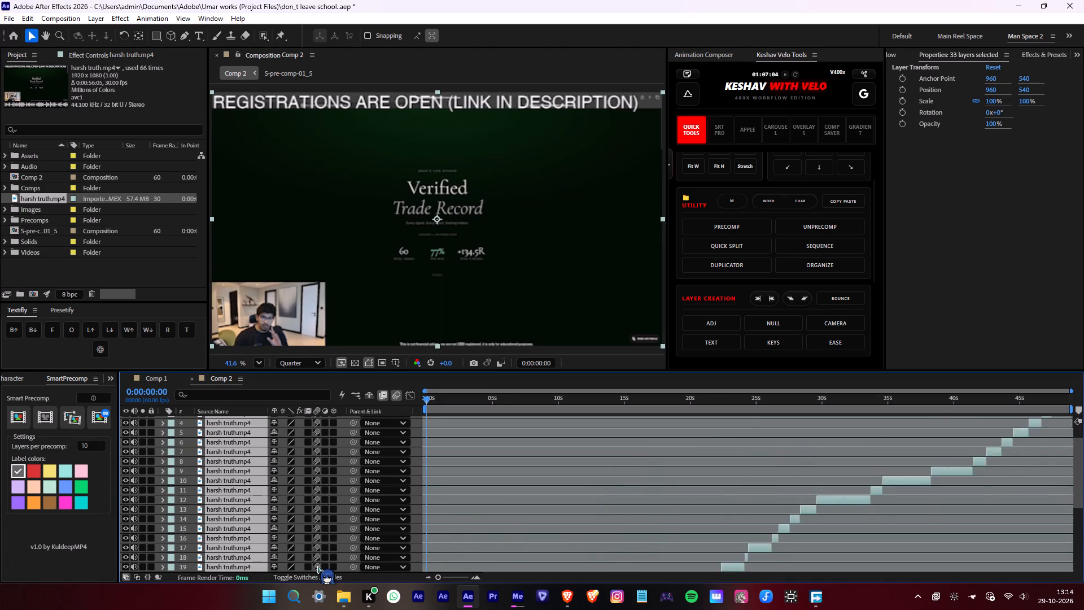
scroll(318, 567, up, 5)
click(19, 418)
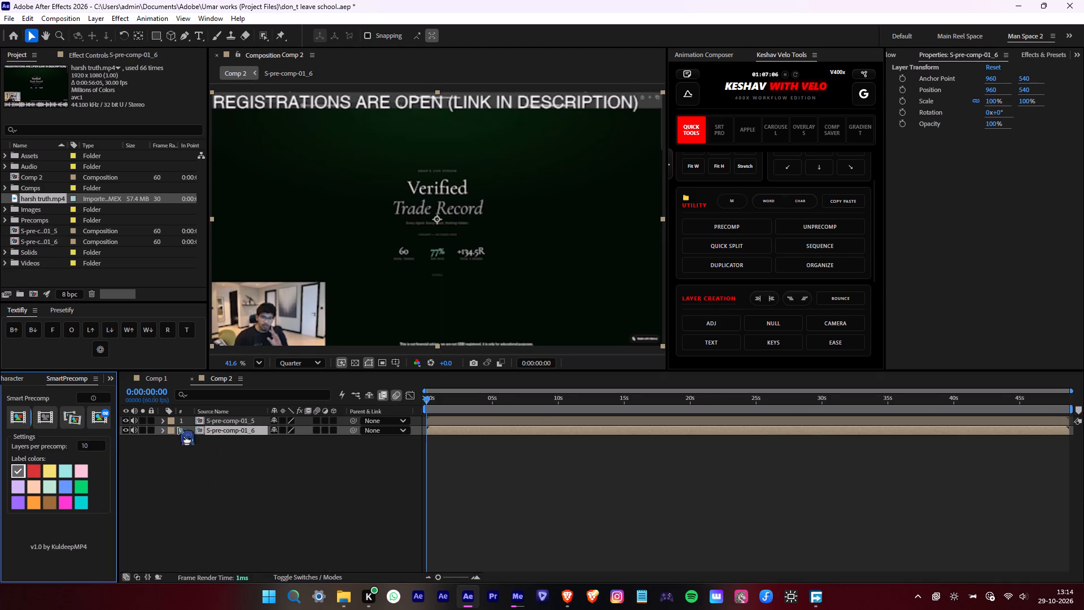
Close the Comp 1 timeline.
click(164, 382)
click(228, 380)
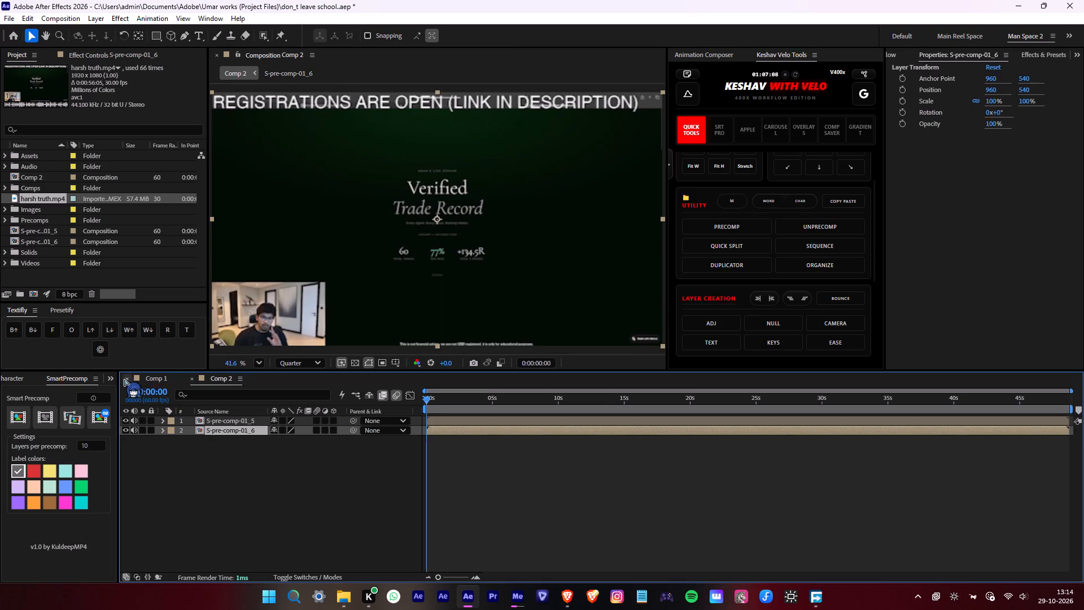
click(123, 379)
Enable motion blur on S-pre-comp-01_5 and S-pre-comp-01_6 and smart-precompose the two together.
drag(270, 472, 236, 402)
click(311, 421)
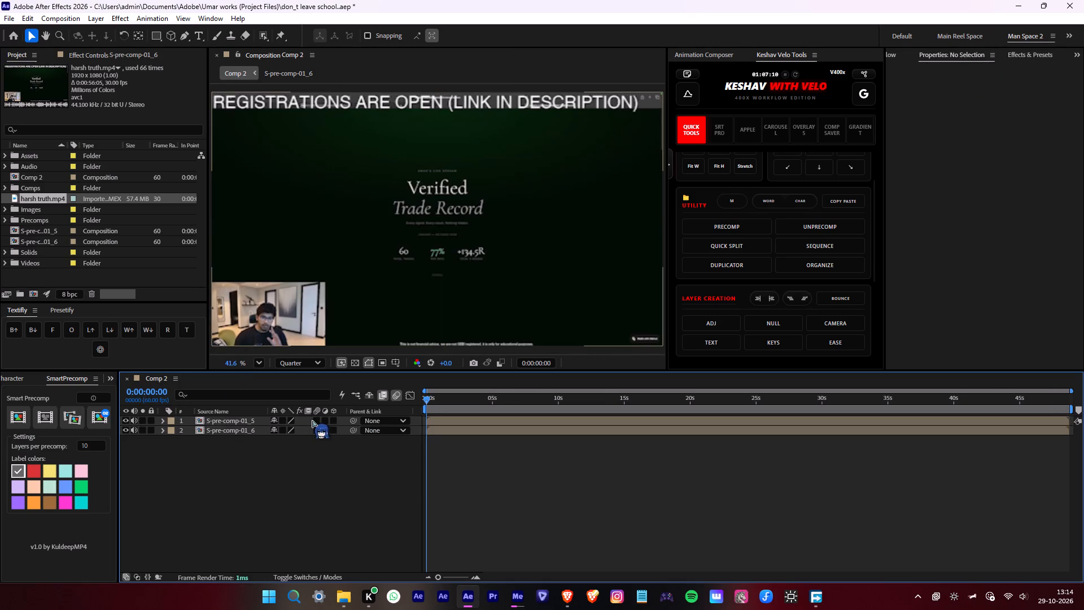
drag(325, 476, 233, 416)
click(314, 419)
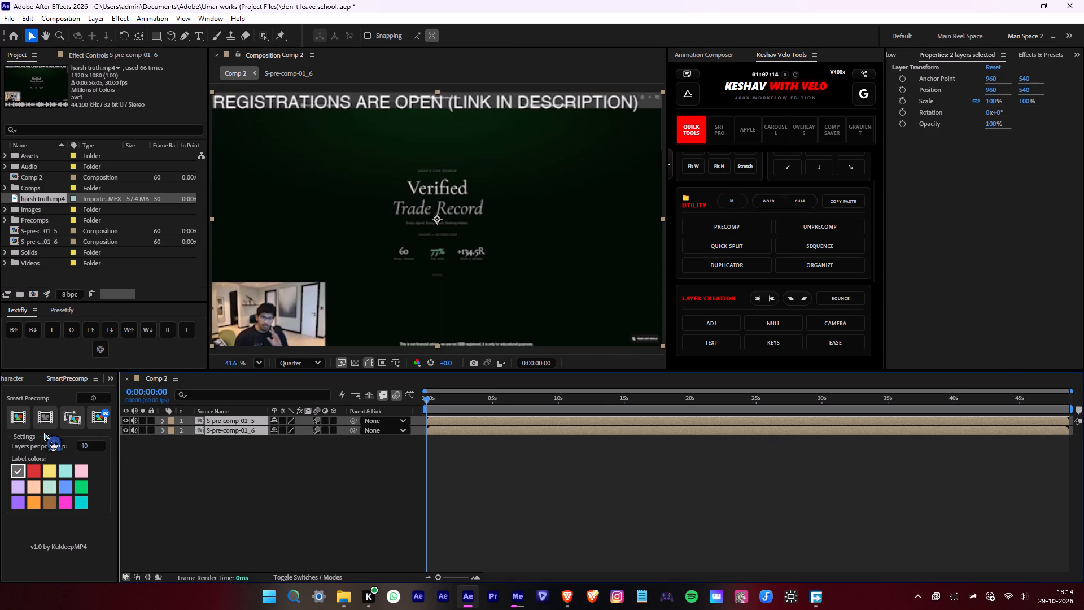
click(23, 421)
click(335, 449)
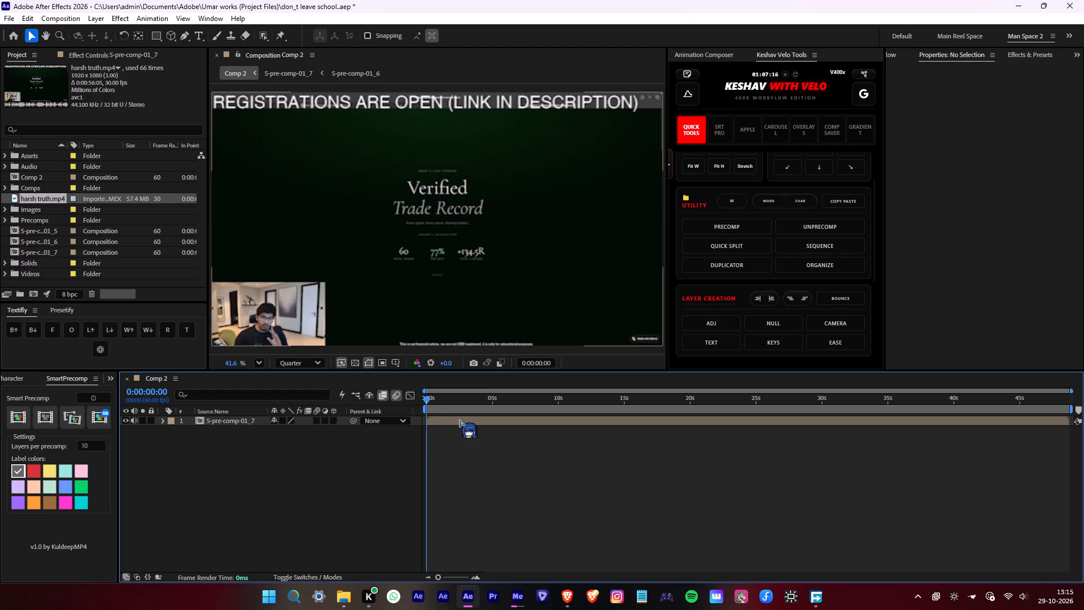
Open S-pre-comp-01_7 and change its composition settings to the 1080 x 1080 Box preset.
double_click(460, 420)
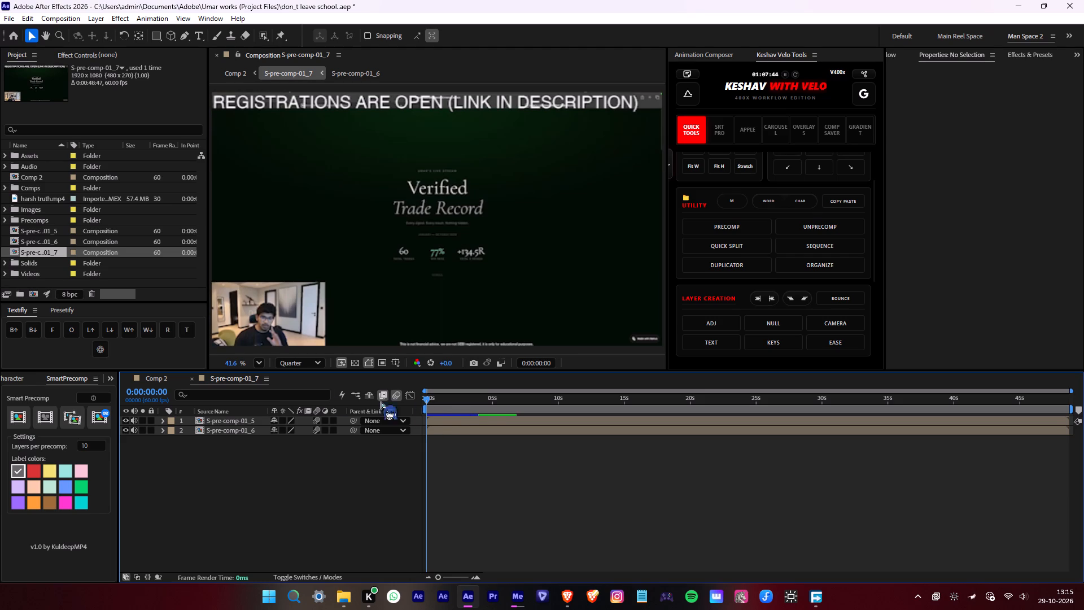
click(169, 382)
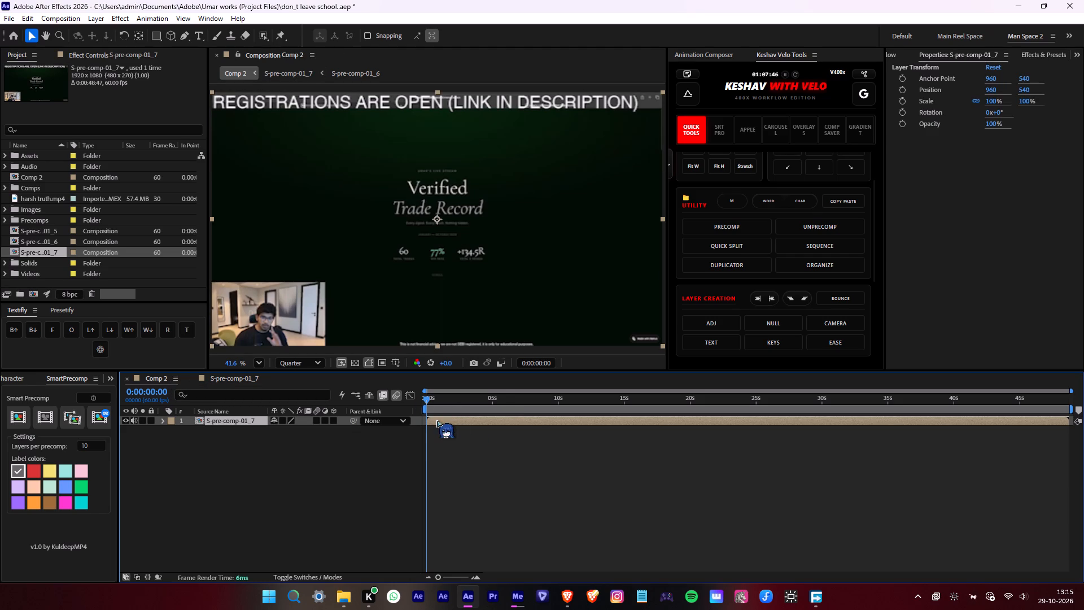
double_click(437, 421)
scroll(396, 226, down, 5)
right_click(279, 226)
click(311, 251)
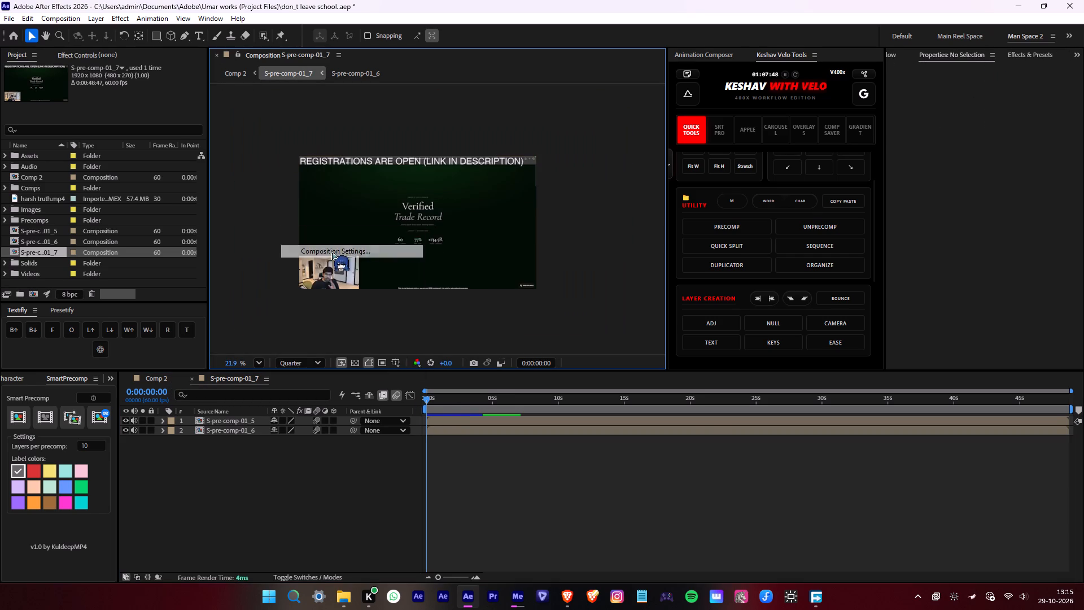
click(474, 218)
click(496, 207)
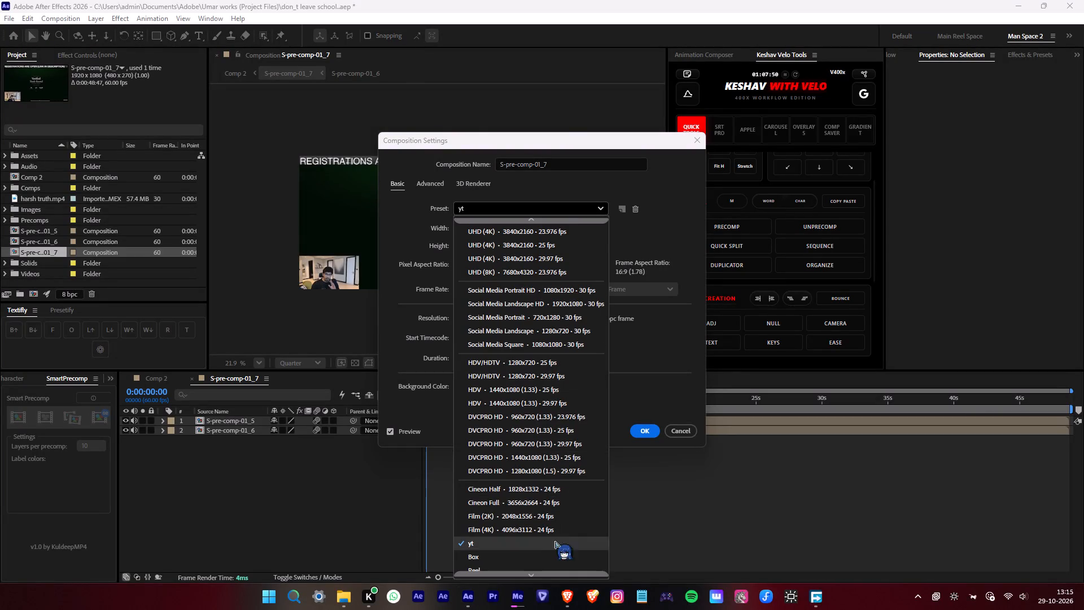
drag(557, 564, 561, 556)
click(644, 433)
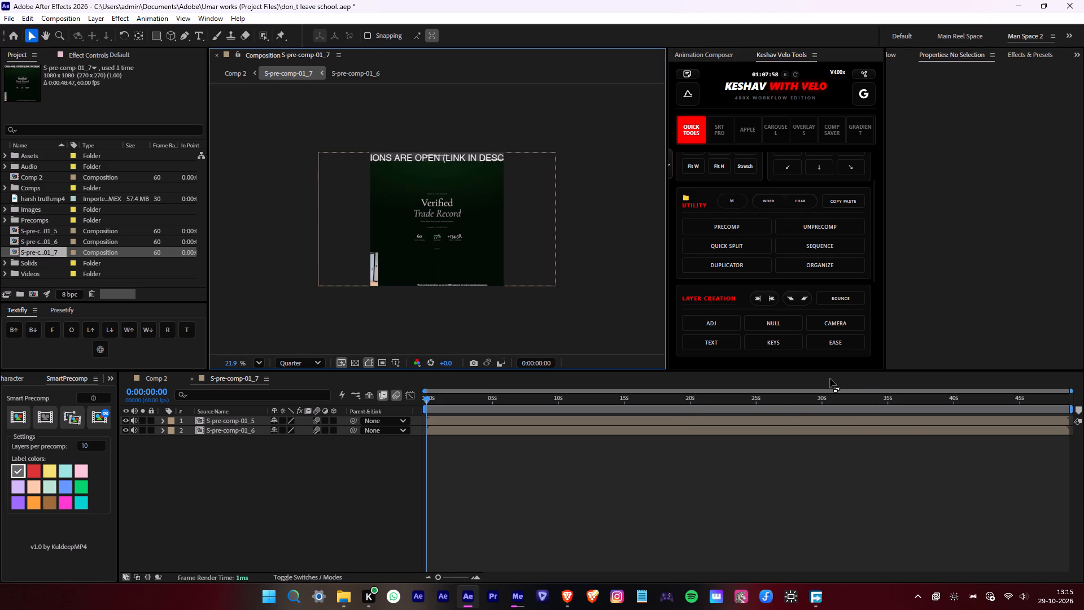
Set the S-pre-comp-01_7 preview to Full resolution with its magnification at Fit up to 100%.
click(833, 420)
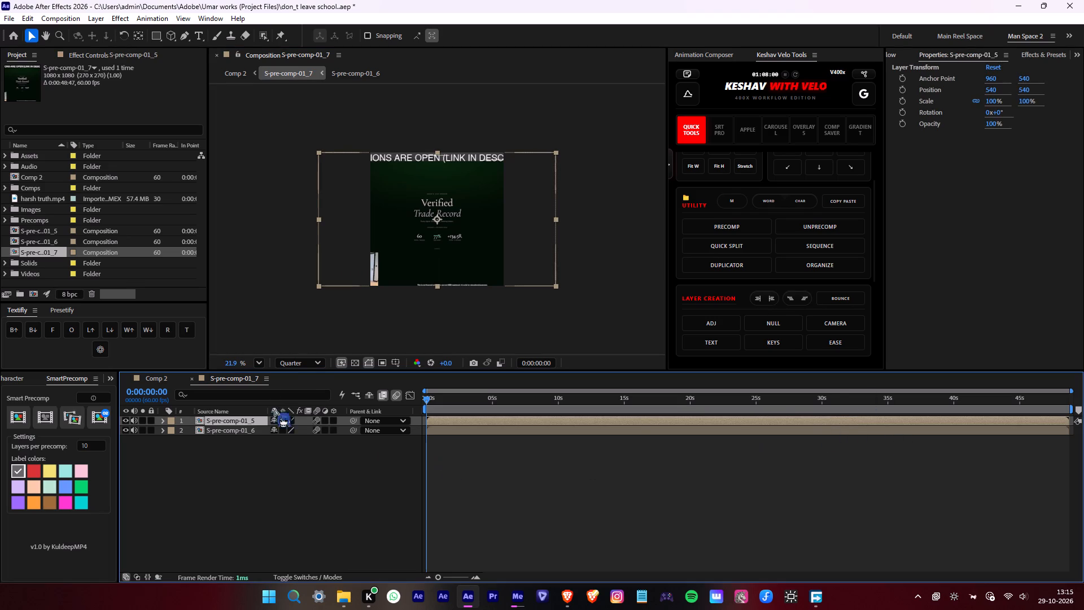
click(304, 367)
click(307, 406)
click(313, 370)
click(317, 365)
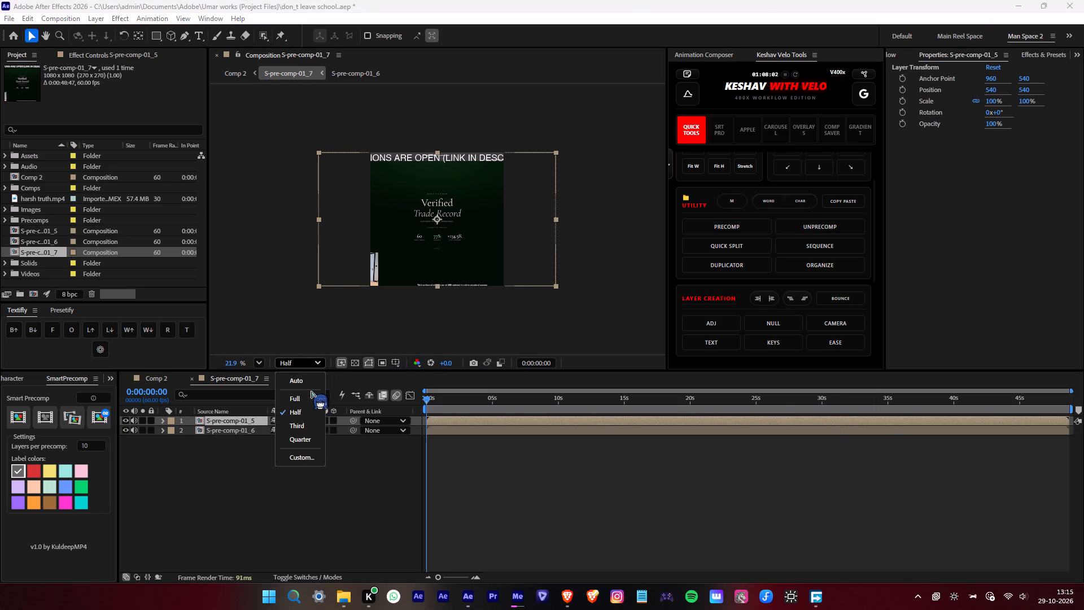
click(309, 395)
click(262, 365)
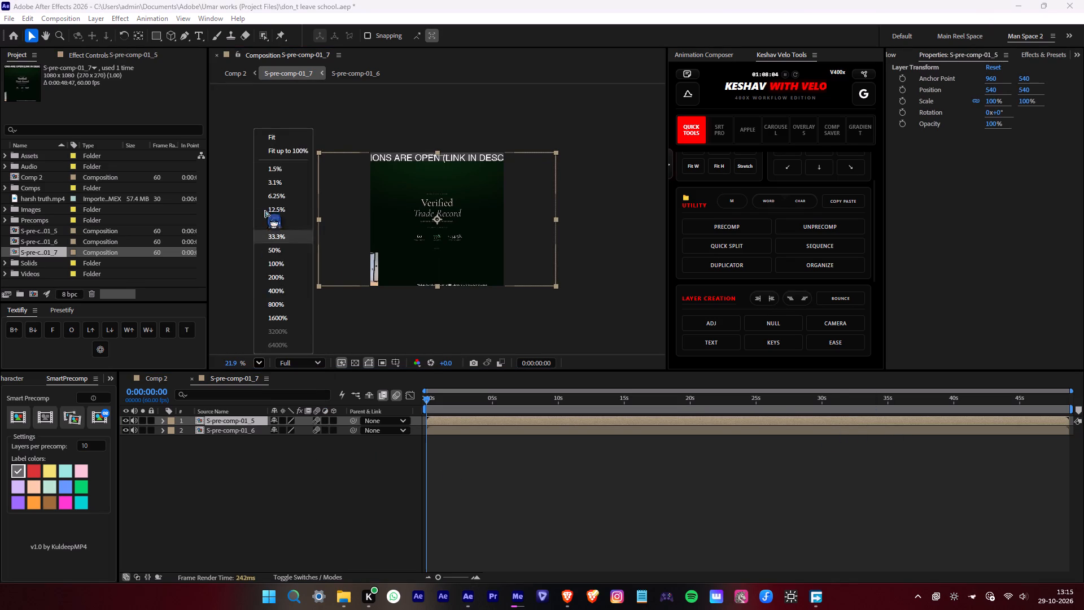
click(281, 150)
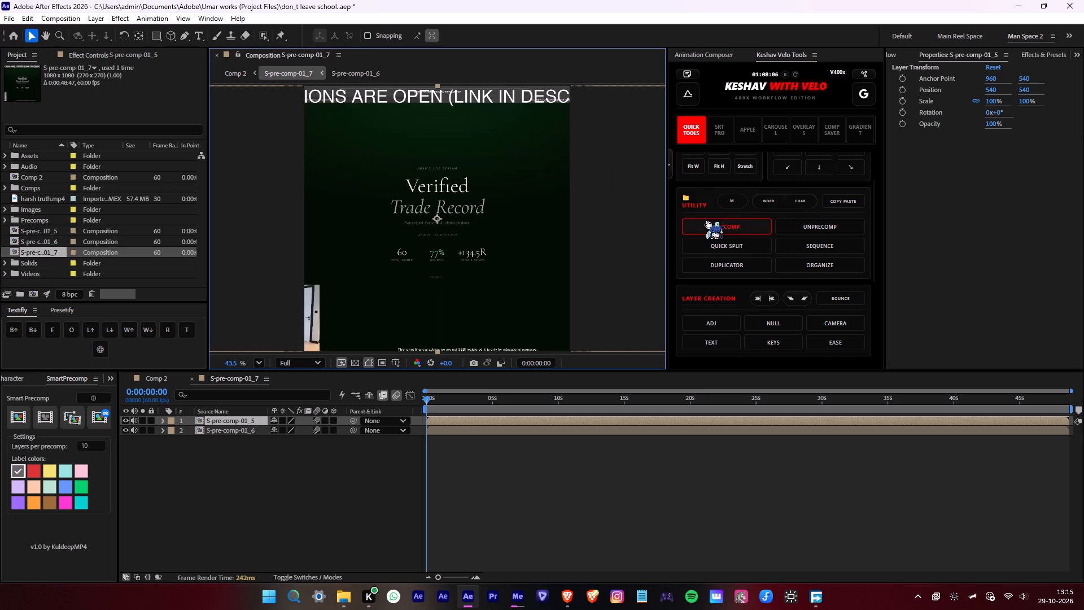
Align S-pre-comp-01_5 to the left edge of the square composition.
scroll(707, 221, up, 7)
click(694, 186)
Draw a rectangular mask tightly around the webcam footage on S-pre-comp-01_5 and trim its top edge slightly.
scroll(404, 276, up, 7)
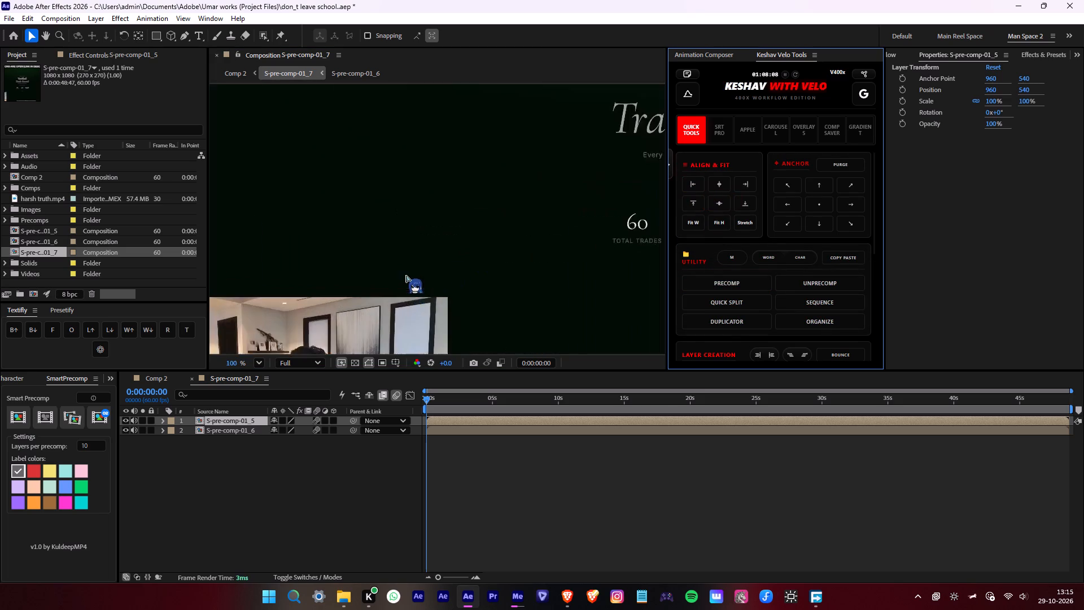
middle_drag(415, 293, 493, 171)
middle_drag(439, 232, 454, 213)
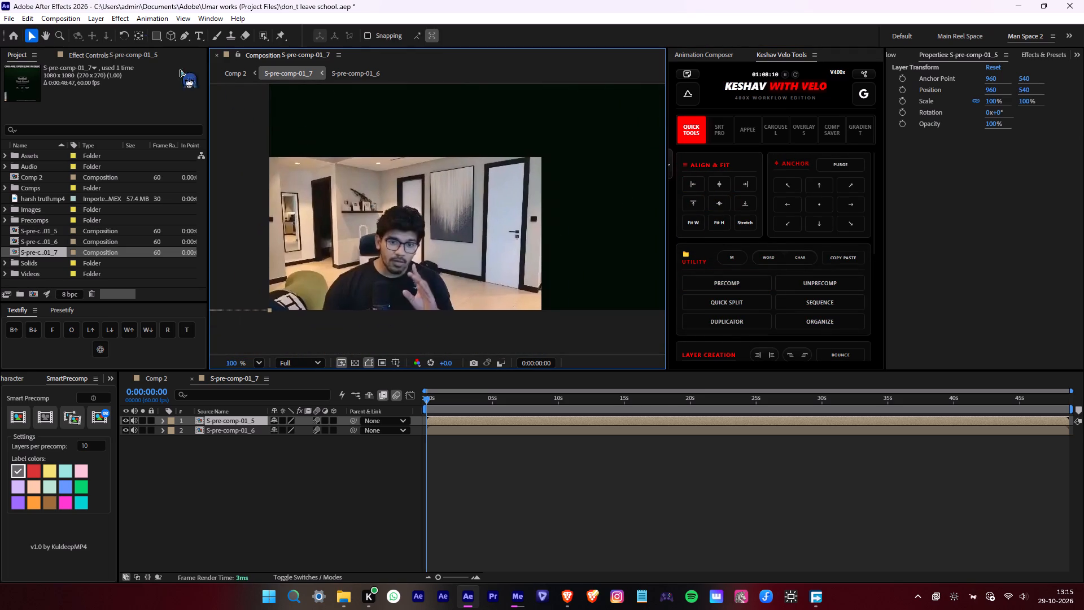
click(161, 43)
click(161, 36)
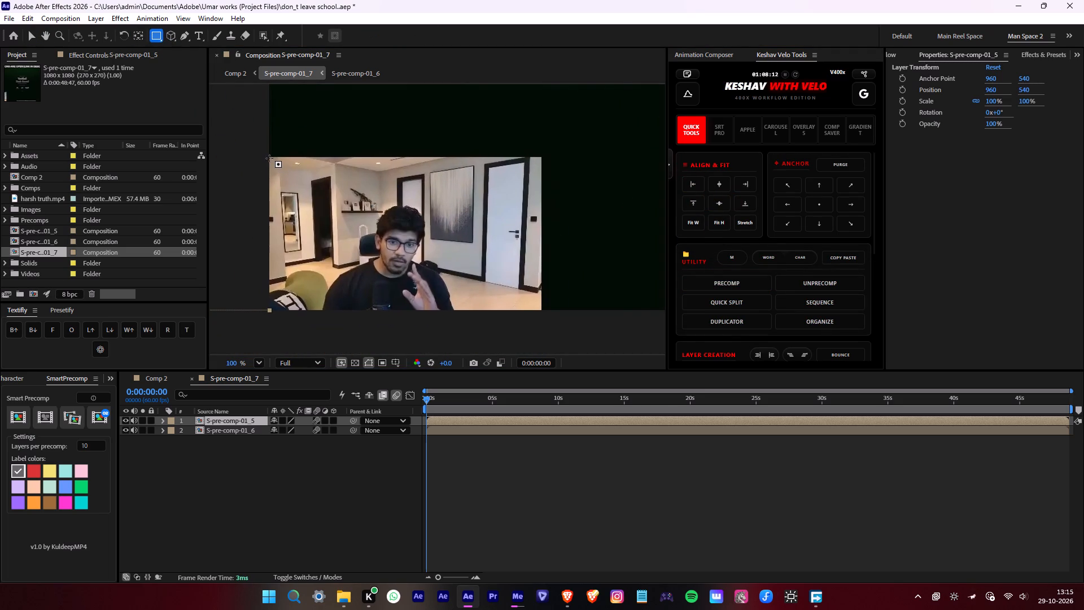
drag(269, 158, 413, 313)
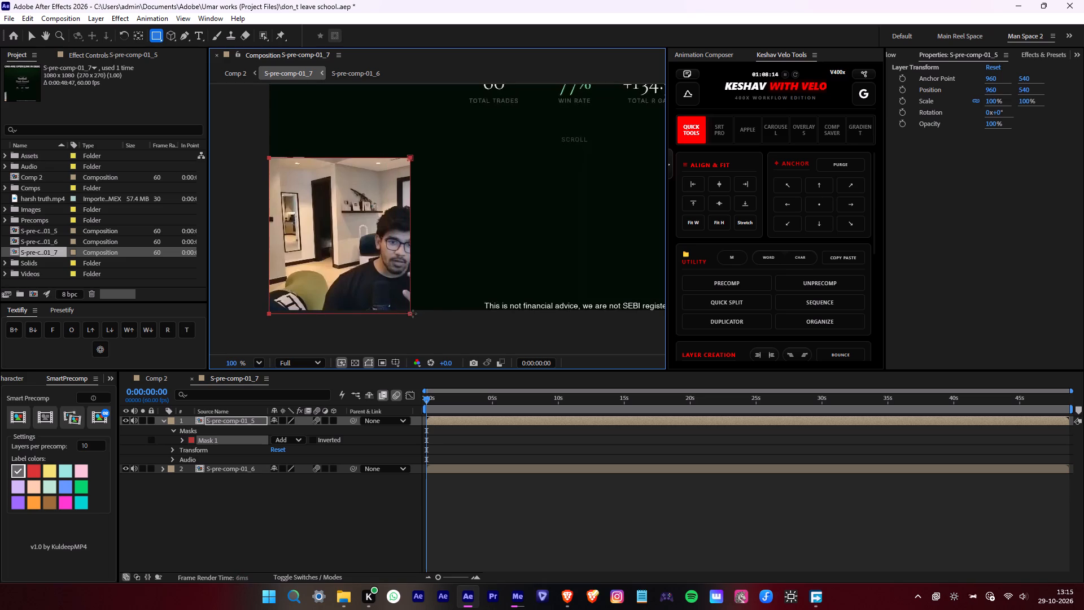
drag(413, 313, 558, 311)
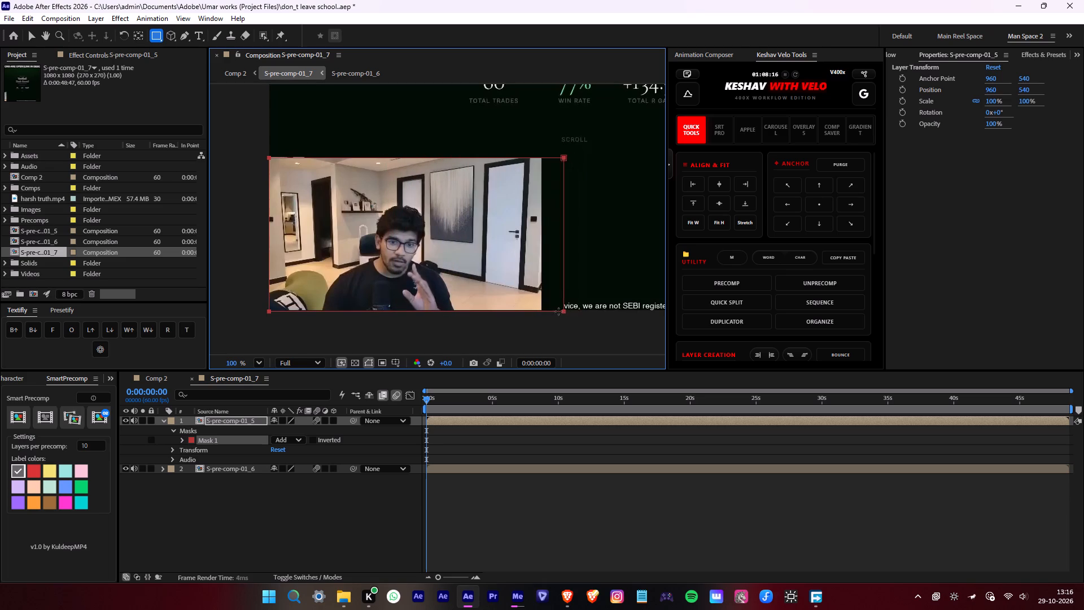
drag(558, 311, 542, 312)
click(35, 42)
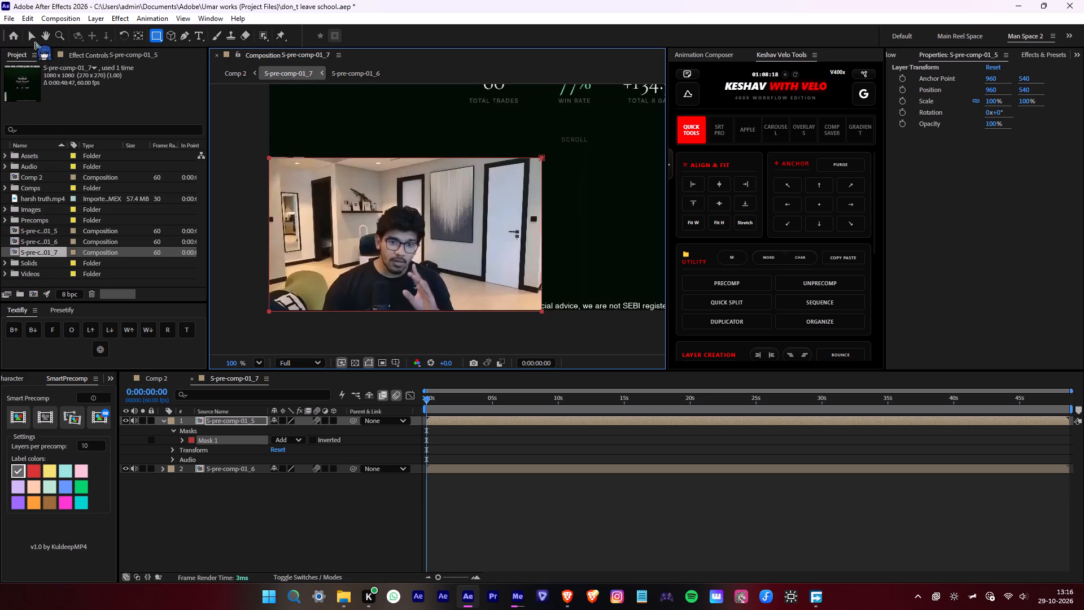
click(34, 40)
click(423, 260)
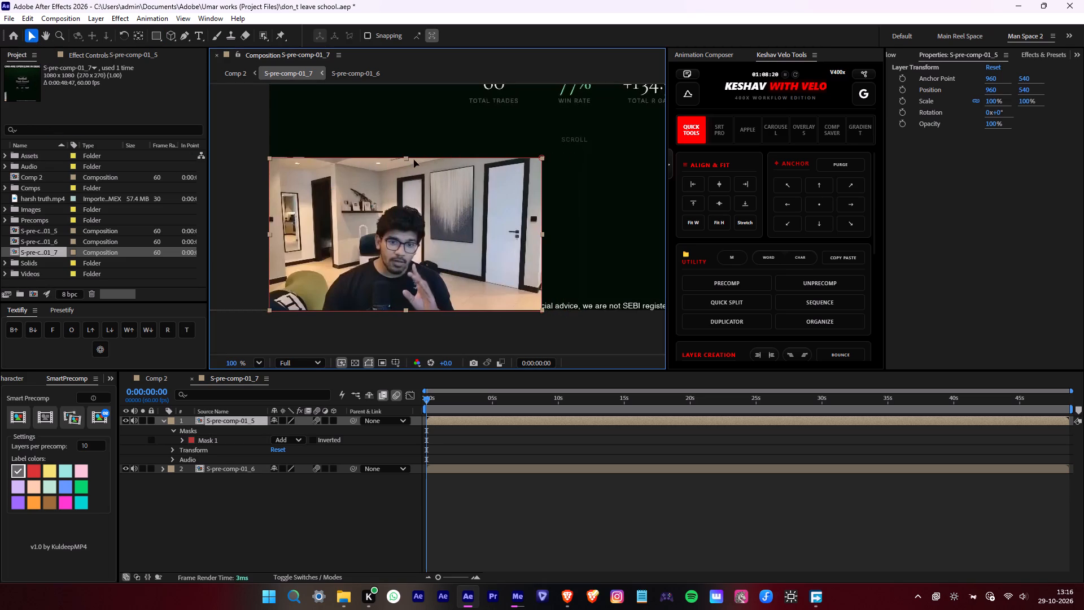
double_click(403, 159)
click(406, 157)
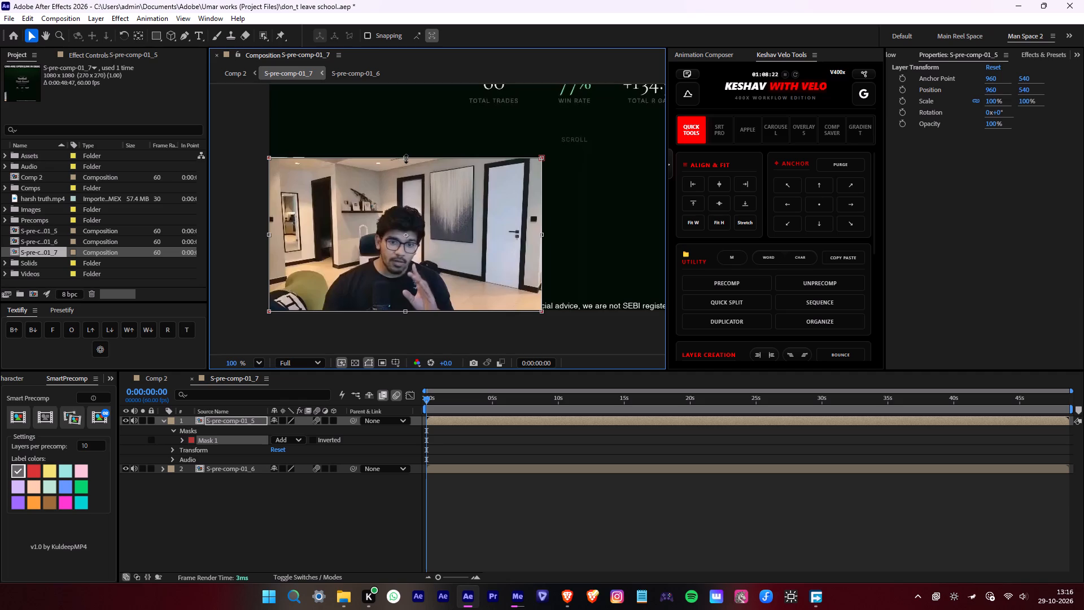
click(576, 557)
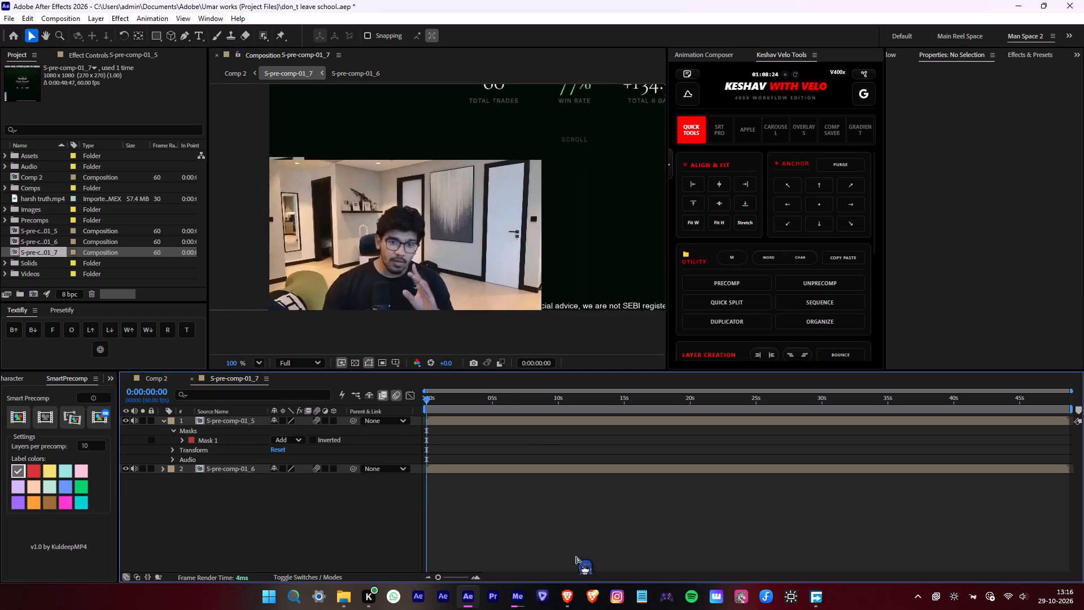
Center the anchor point of S-pre-comp-01_5 on the masked webcam and align the layer to the composition's top-left corner.
click(427, 168)
click(821, 203)
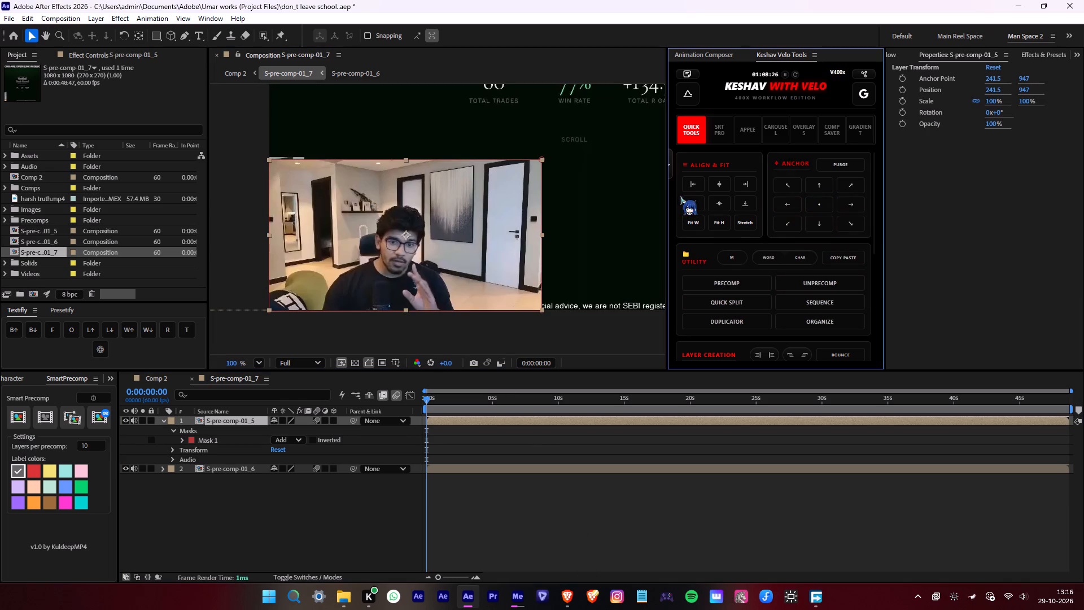
drag(681, 197, 687, 197)
click(687, 197)
click(697, 182)
Scale the background layer S-pre-comp-01_6 up to 133%.
click(258, 361)
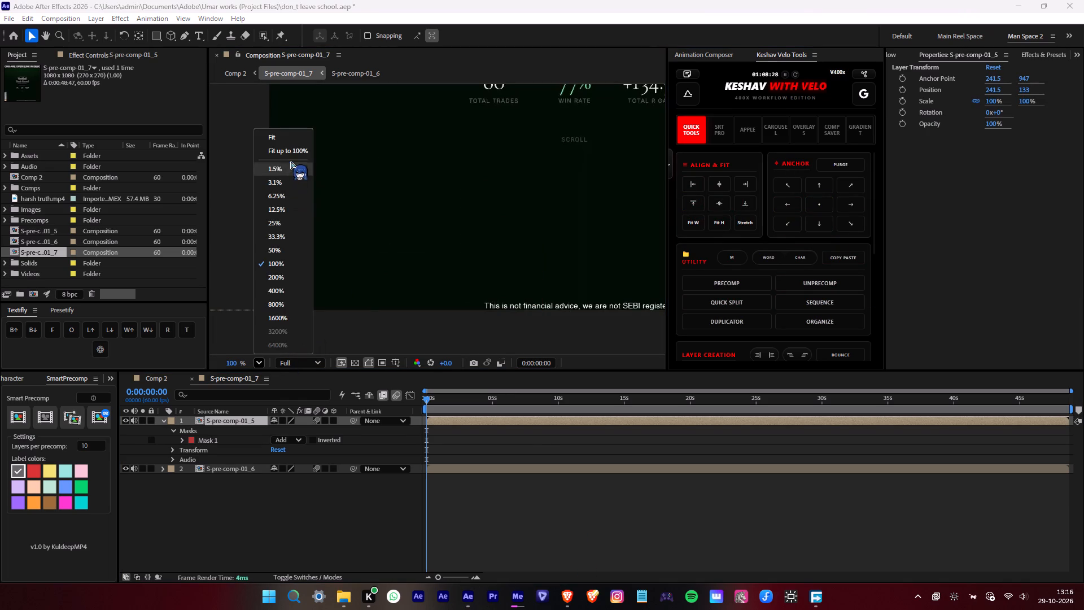
click(294, 154)
click(507, 247)
key(s)
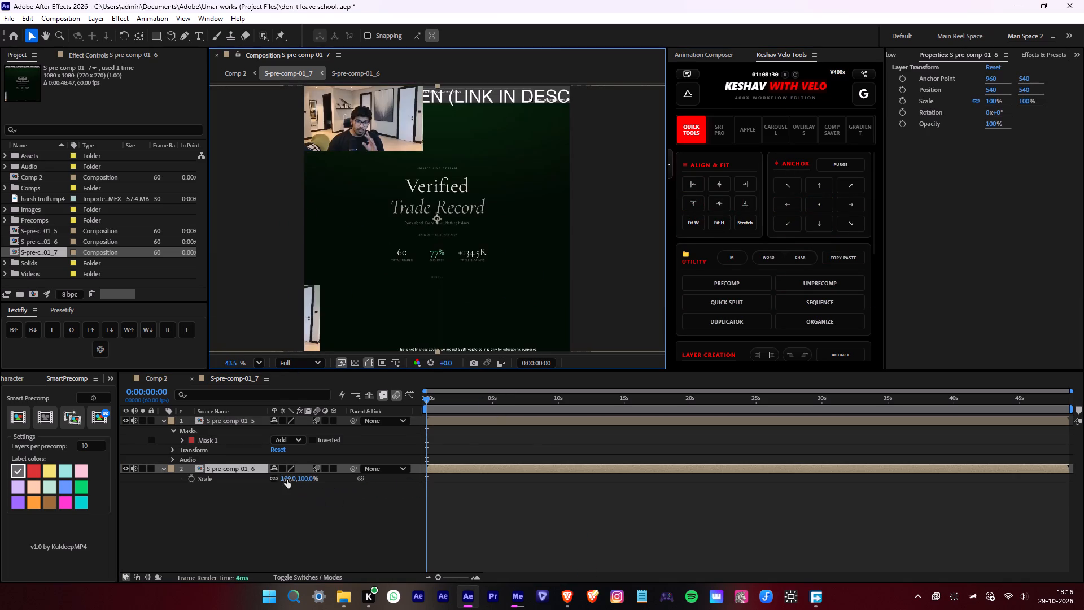
drag(287, 480, 305, 479)
ctrl+click(334, 518)
Collapse the expanded layer properties and close the S-pre-comp-01_7 timeline, returning to Comp 2.
key(ctrl+a)
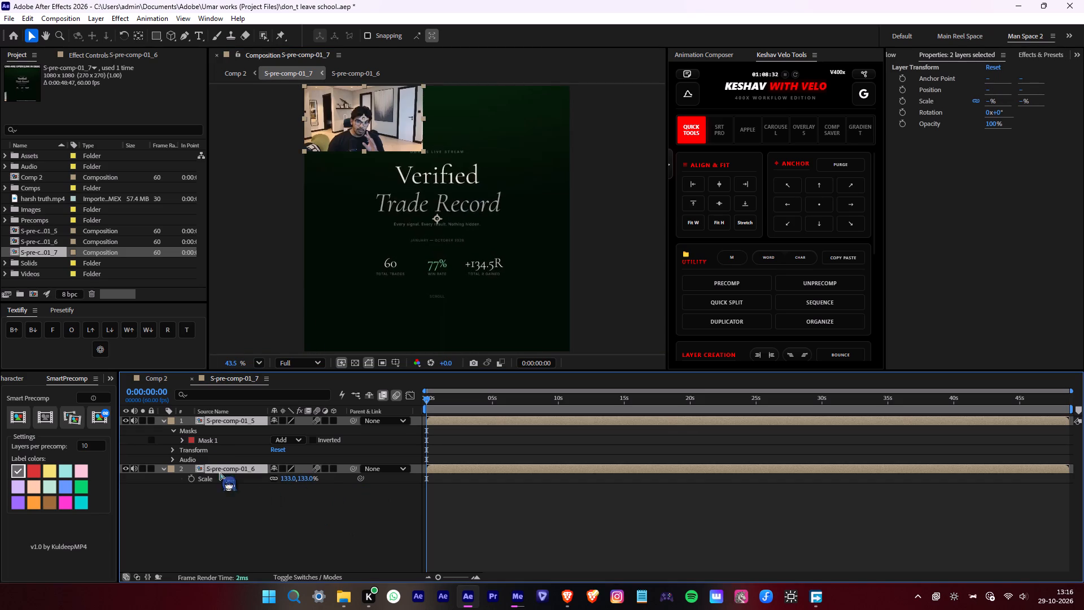
click(164, 422)
click(225, 486)
click(170, 377)
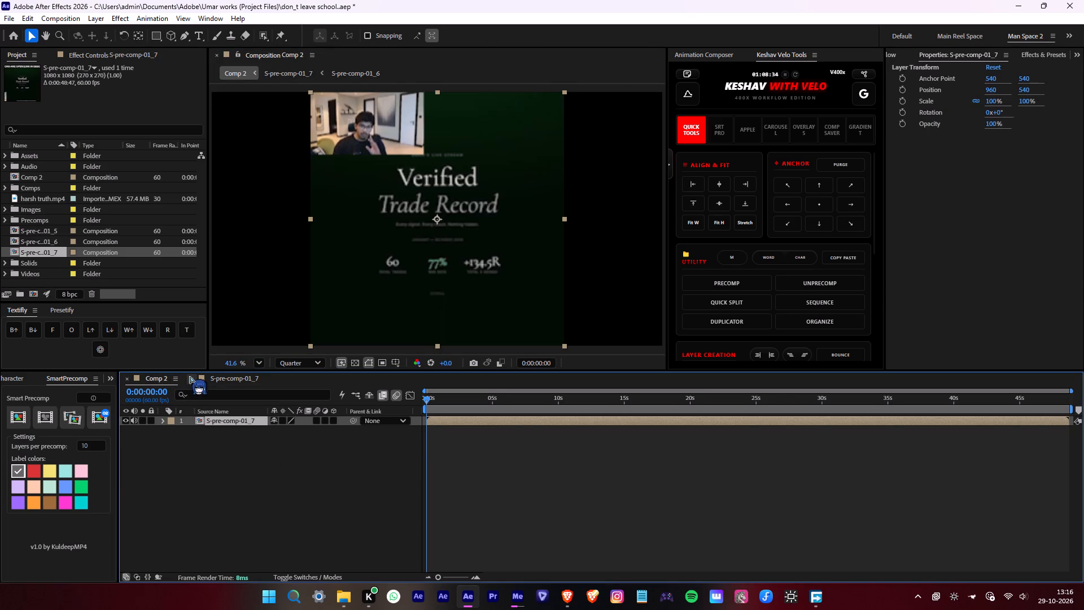
click(190, 377)
Change Comp 2's composition settings to the 1080 x 1080 Box preset and set its preview magnification to Fit up to 100%.
scroll(272, 315, down, 4)
right_click(232, 264)
click(273, 291)
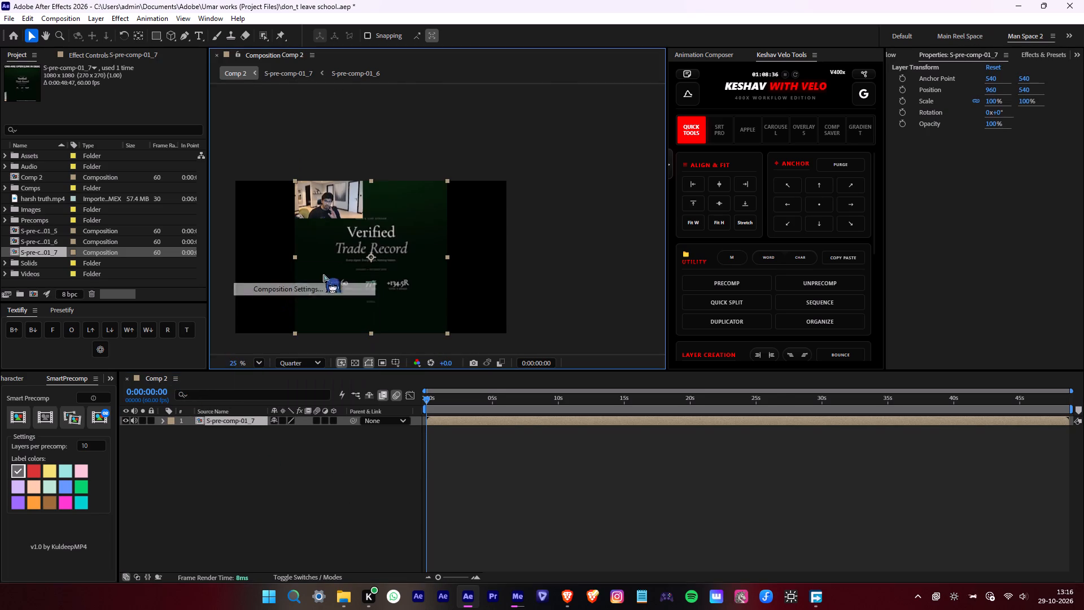
click(509, 198)
click(503, 205)
click(543, 555)
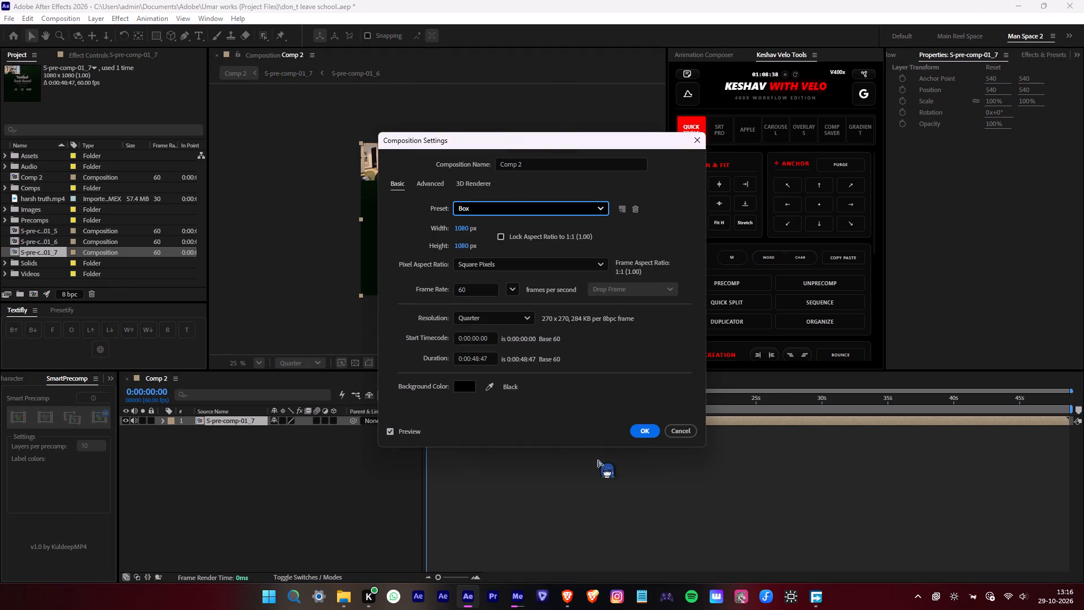
click(632, 429)
click(260, 367)
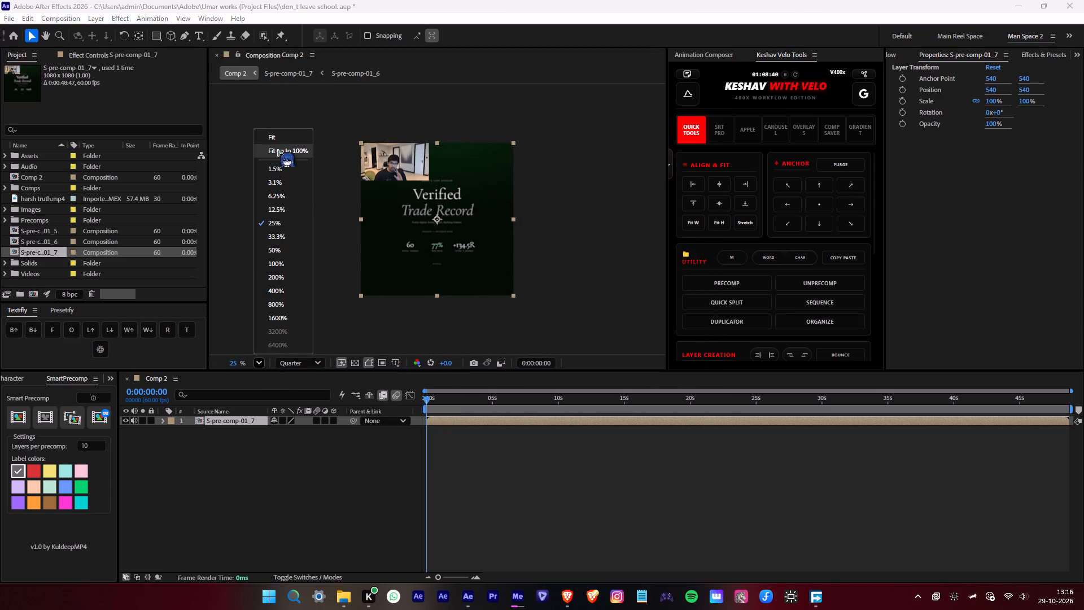
click(278, 150)
Save the project over the existing don_t leave school file in the Umar works (Project Files) folder.
ctrl+click(347, 502)
key(ctrl+shift+s)
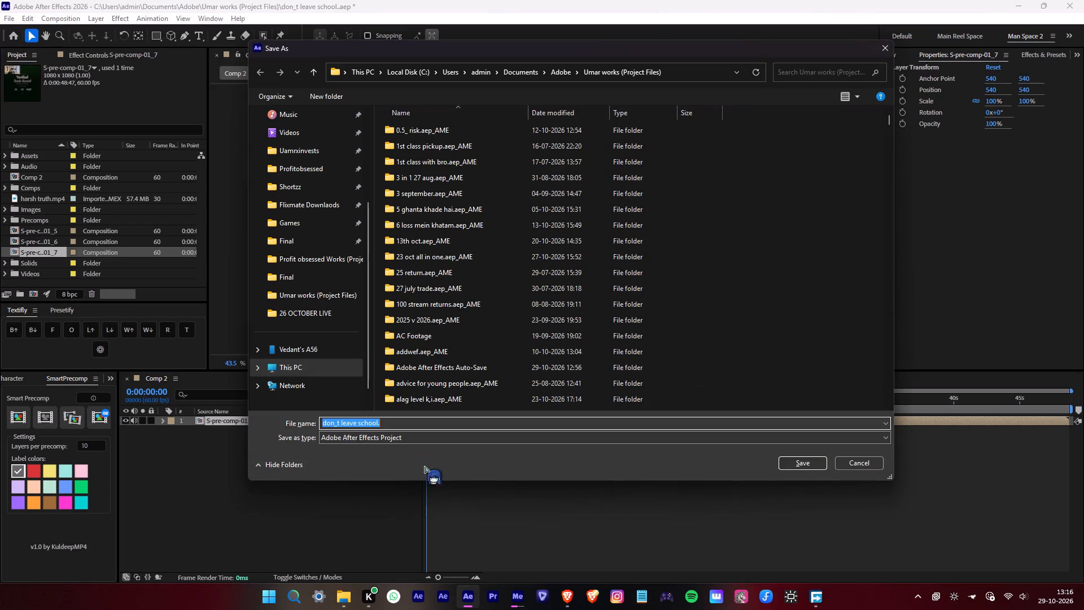
click(821, 473)
click(821, 469)
click(567, 297)
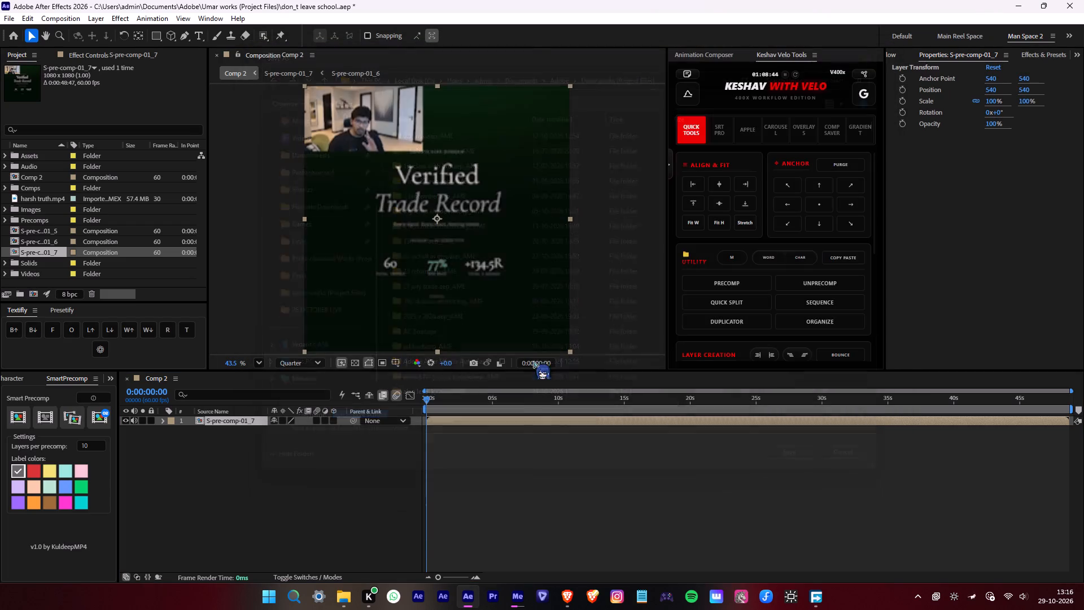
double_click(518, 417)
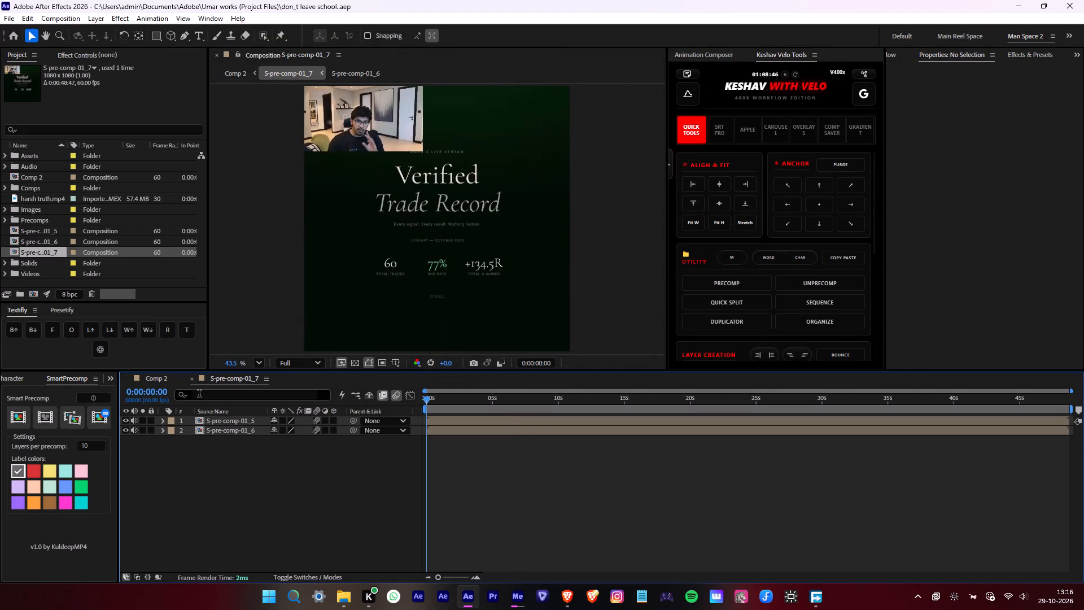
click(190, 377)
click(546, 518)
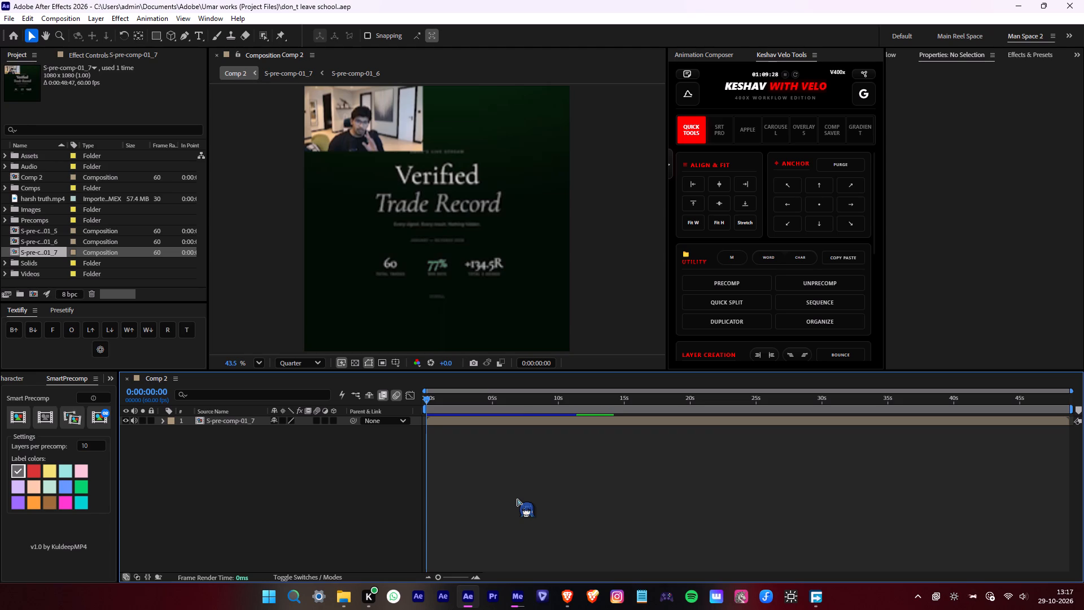
Review Comp 2 from start to end, checking the webcam crop and enlarged chart framing across the whole clip.
drag(467, 395, 484, 396)
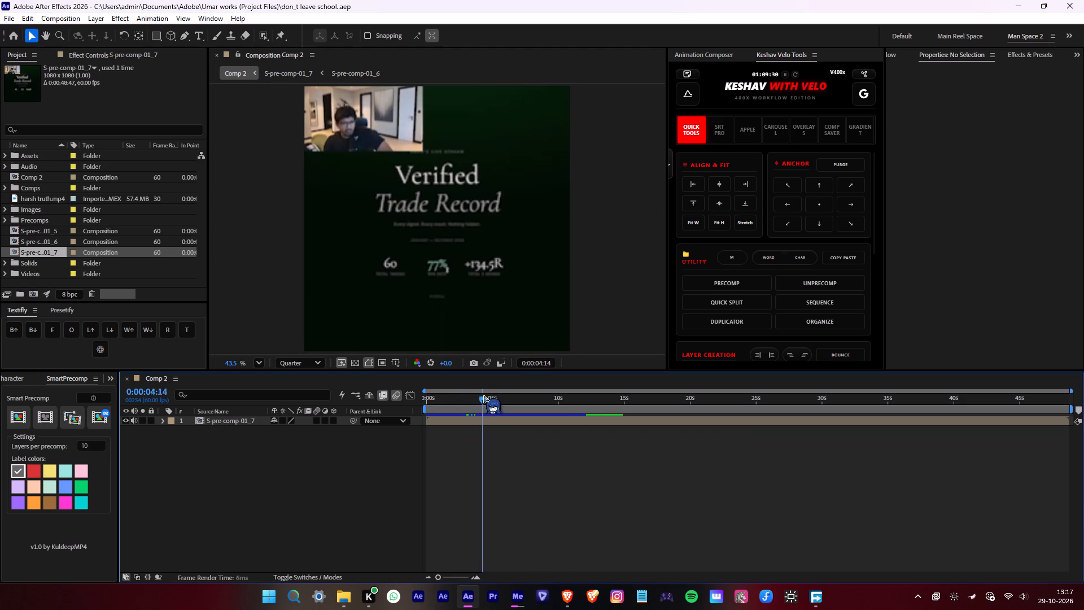
drag(484, 396, 521, 393)
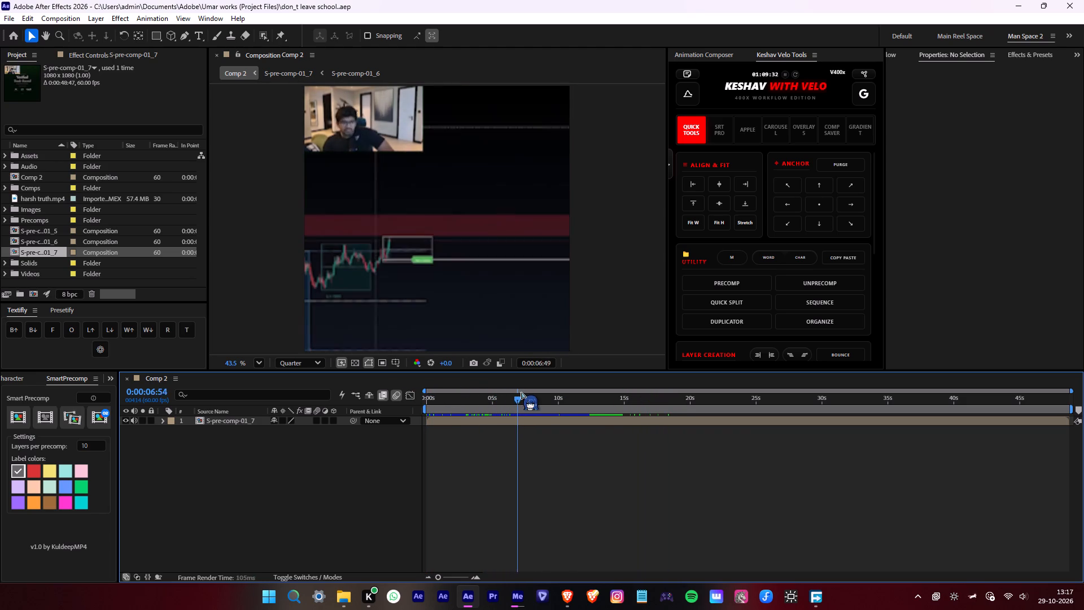
drag(521, 393, 560, 393)
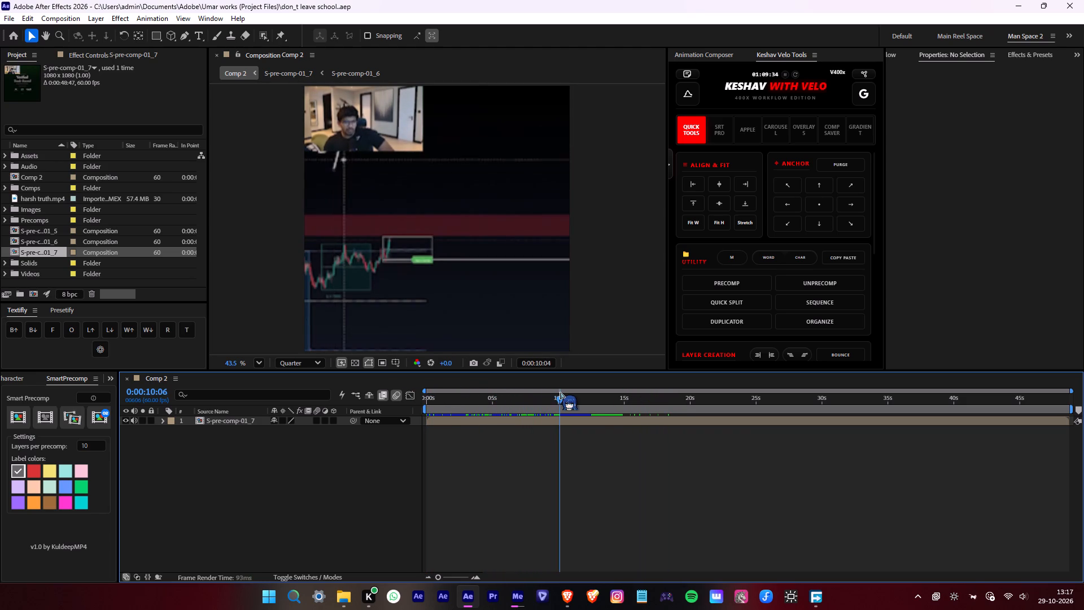
drag(560, 393, 653, 402)
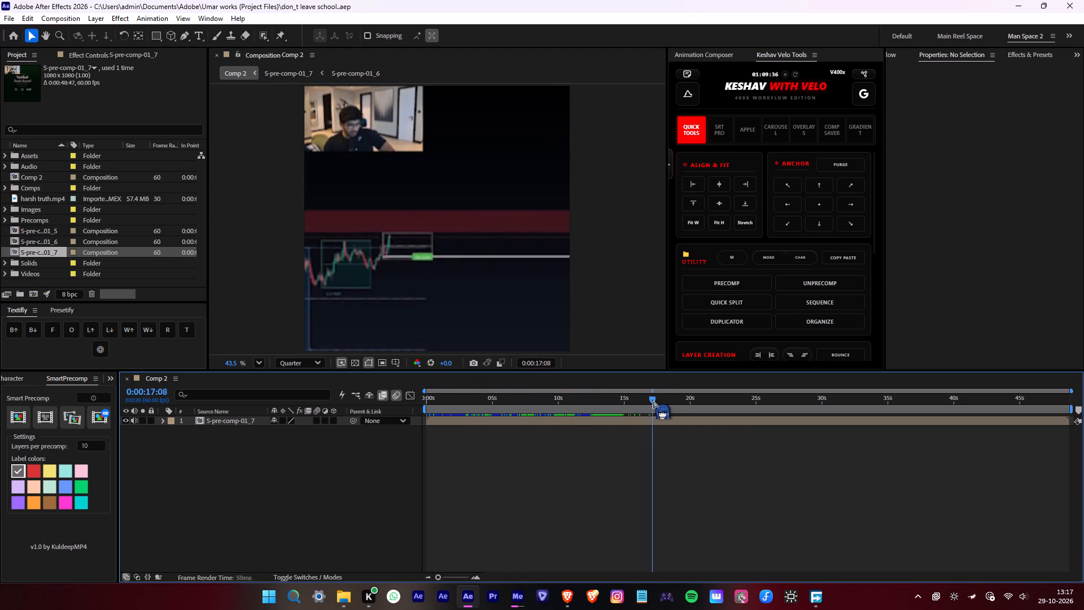
drag(653, 402, 826, 415)
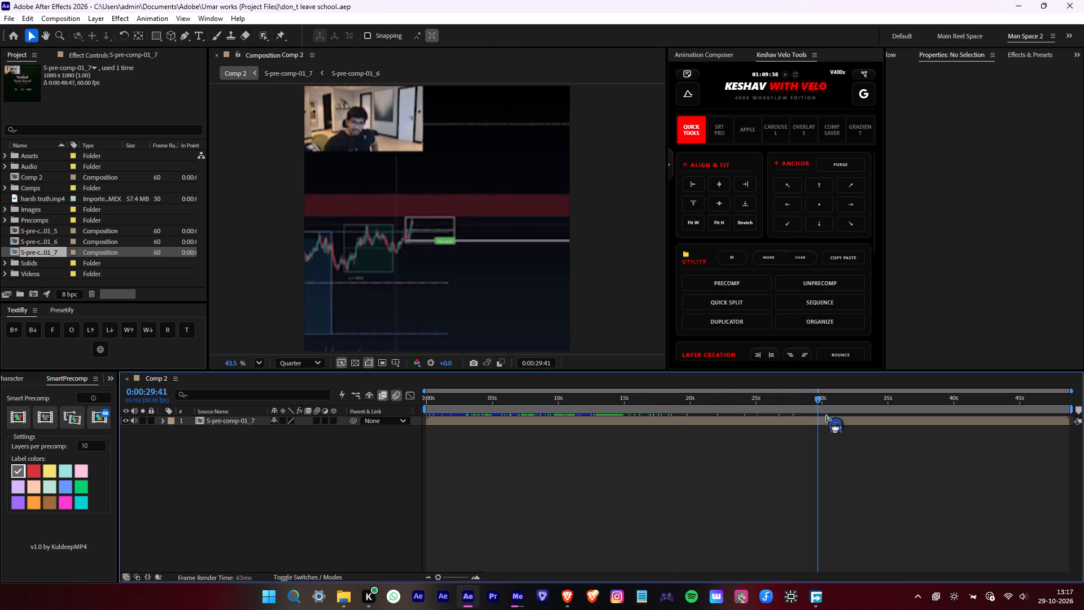
drag(826, 415, 703, 489)
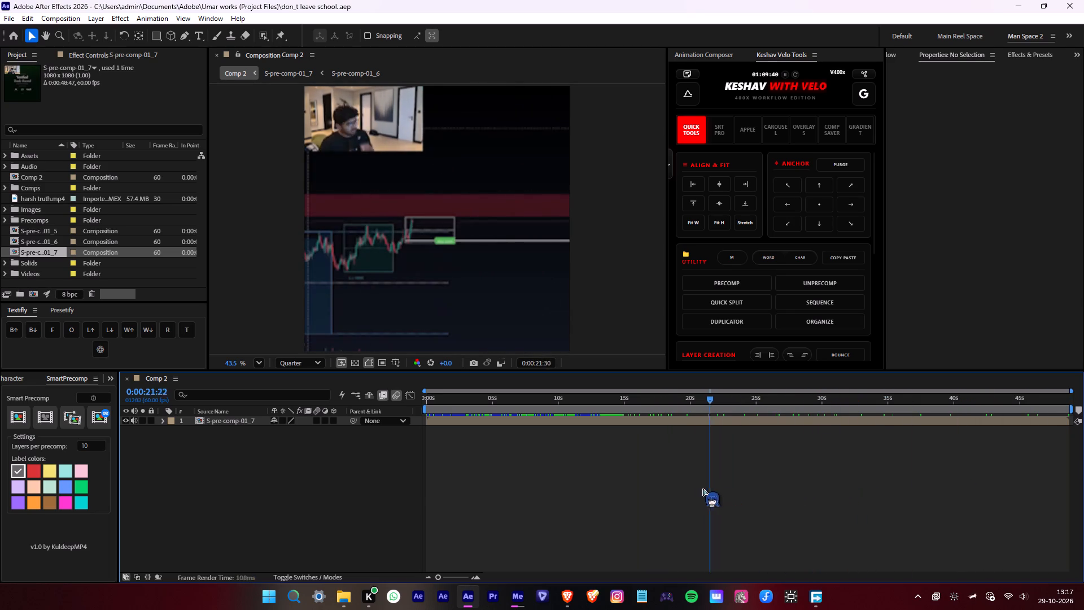
drag(703, 489, 580, 486)
double_click(548, 482)
drag(623, 408, 628, 407)
drag(642, 405, 662, 404)
drag(675, 402, 681, 402)
click(692, 401)
drag(706, 401, 716, 401)
drag(735, 401, 744, 400)
drag(754, 400, 760, 399)
drag(771, 399, 777, 399)
drag(790, 399, 805, 399)
drag(819, 399, 824, 399)
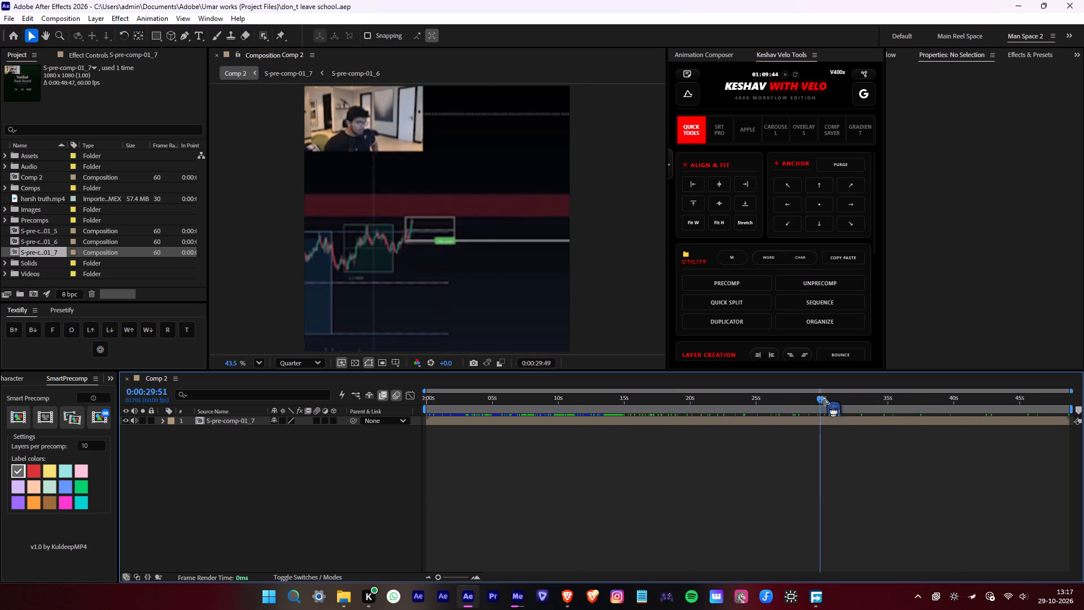
drag(824, 399, 829, 399)
click(845, 399)
drag(856, 398, 862, 398)
drag(877, 399, 888, 400)
drag(899, 401, 910, 403)
click(937, 403)
drag(961, 403, 980, 407)
drag(1018, 409, 1028, 411)
click(1053, 412)
drag(1059, 412, 1042, 413)
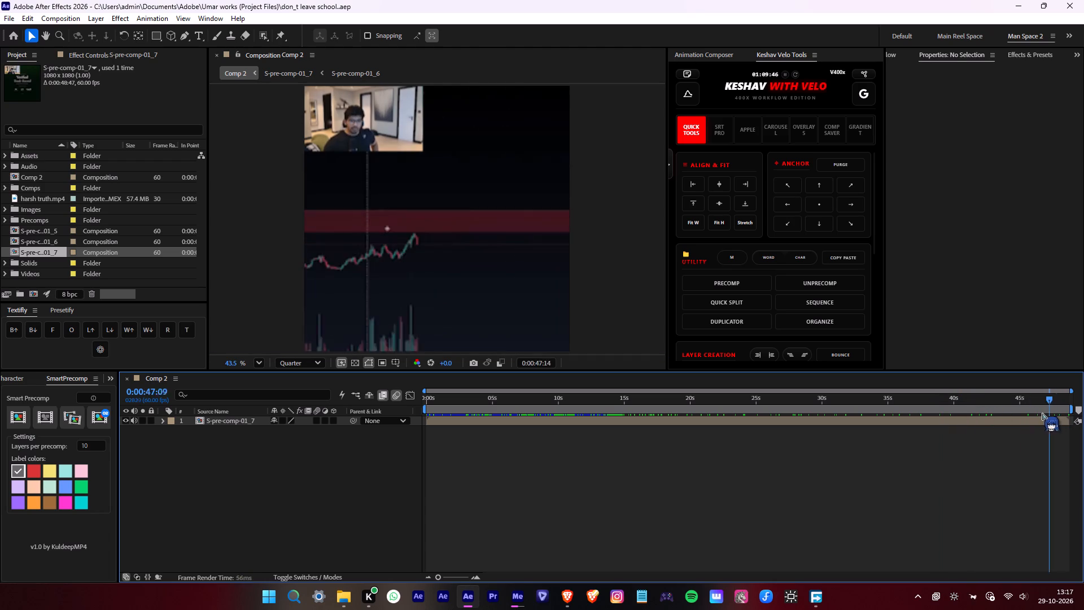
drag(1042, 413, 388, 446)
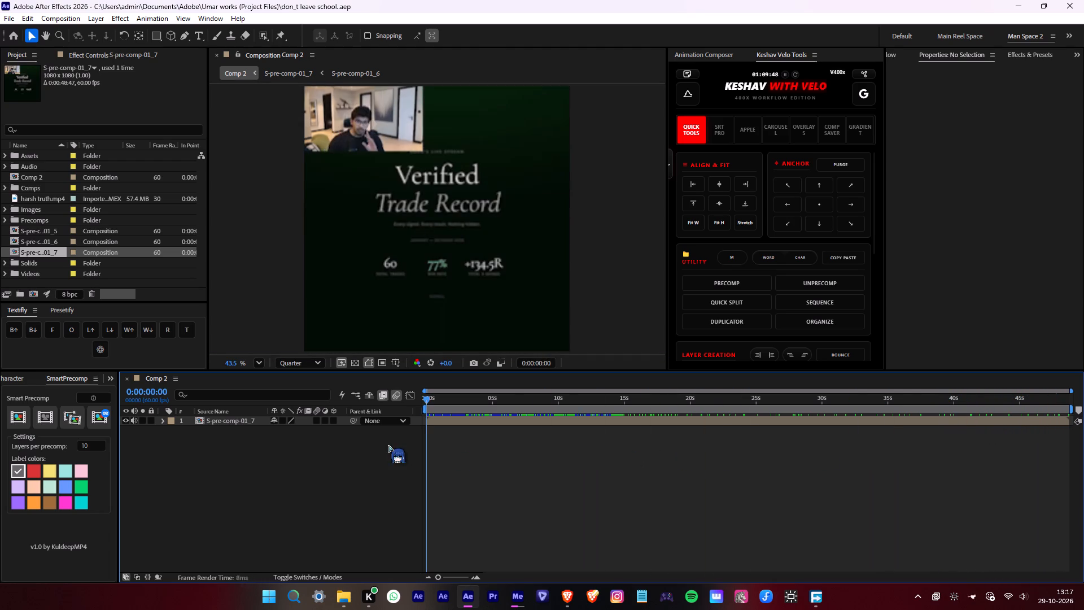
Recheck the middle and closing sections of Comp 2, examining how the handwritten chart notes sit beside the webcam.
drag(388, 446, 751, 434)
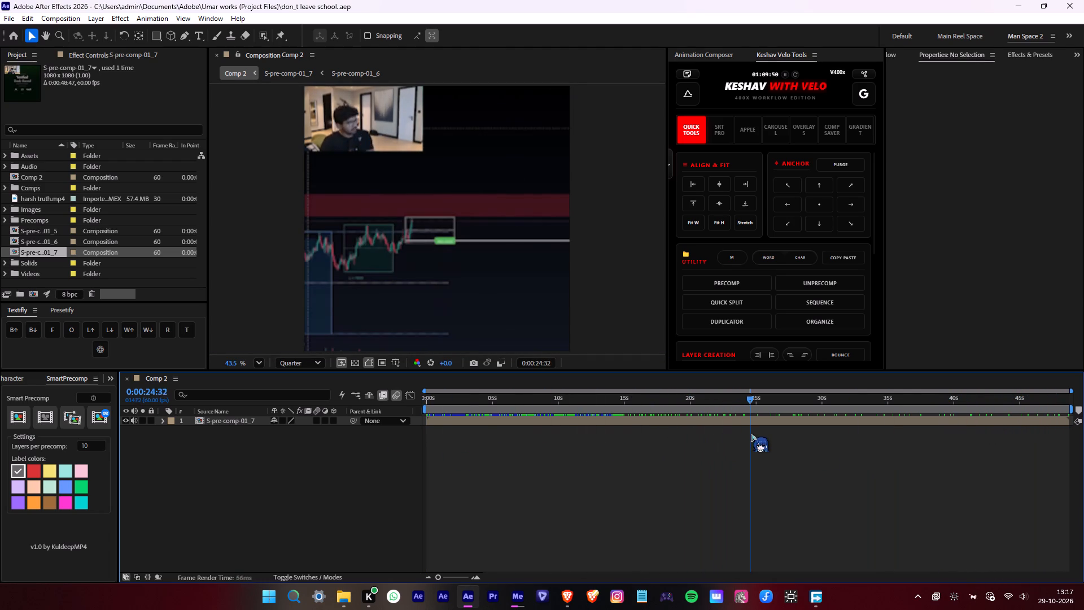
drag(751, 434, 751, 434)
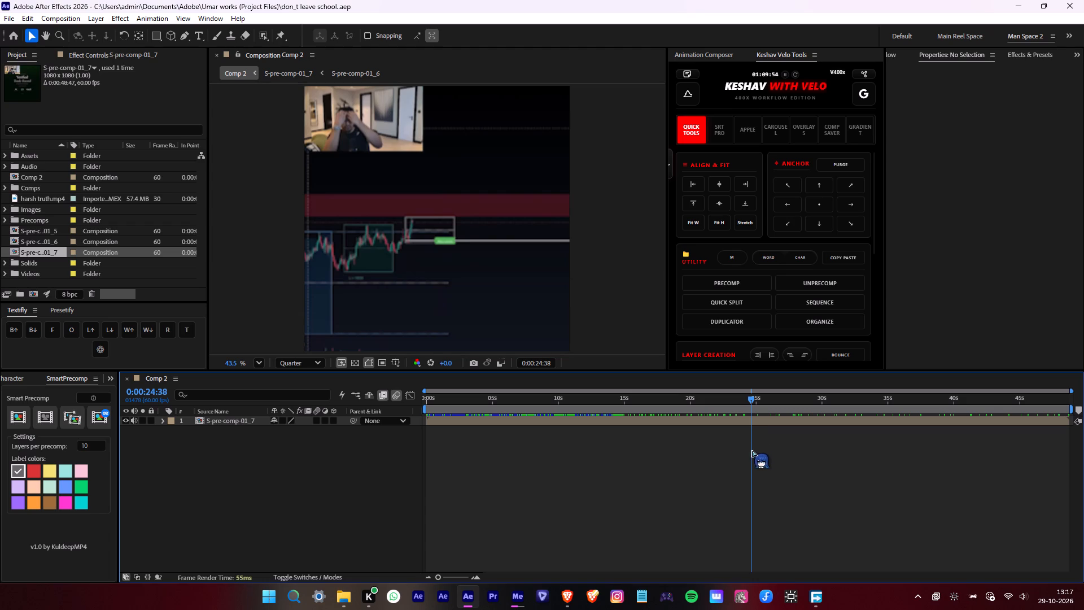
click(740, 451)
drag(764, 406, 880, 400)
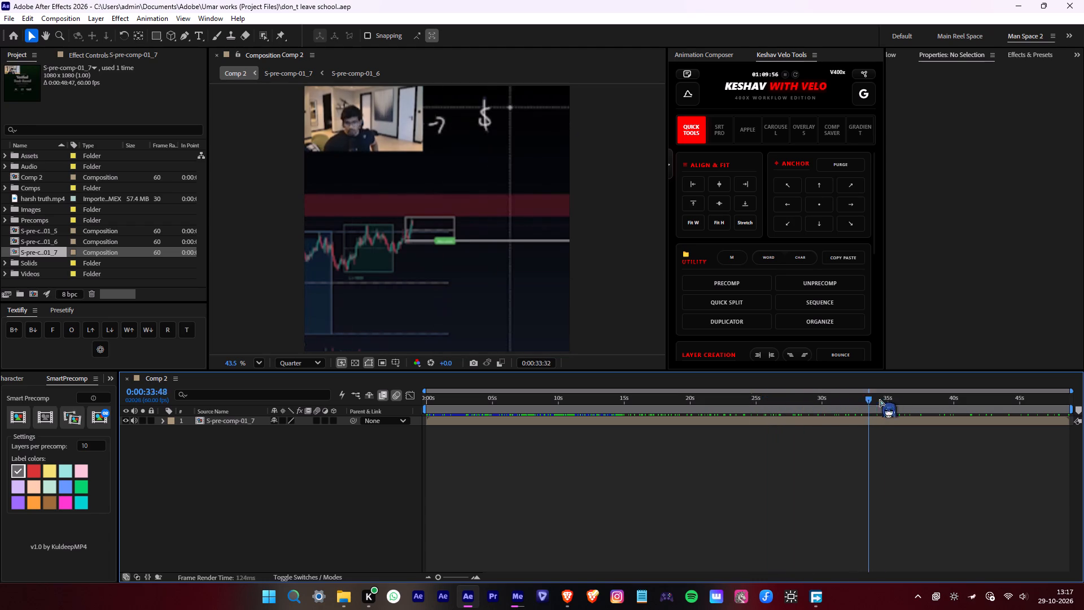
drag(880, 400, 989, 426)
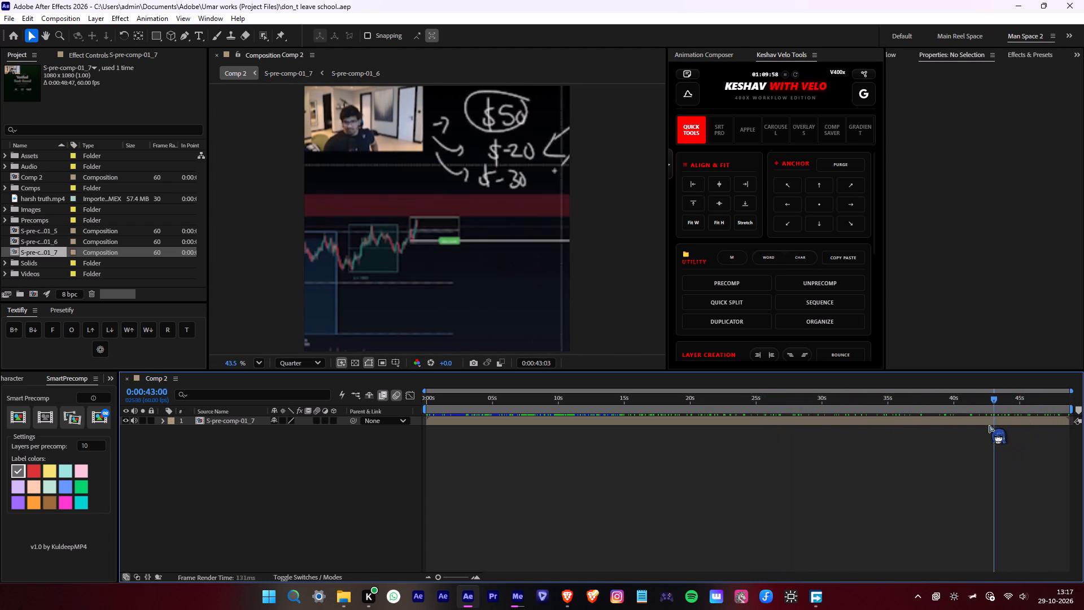
drag(989, 426, 907, 432)
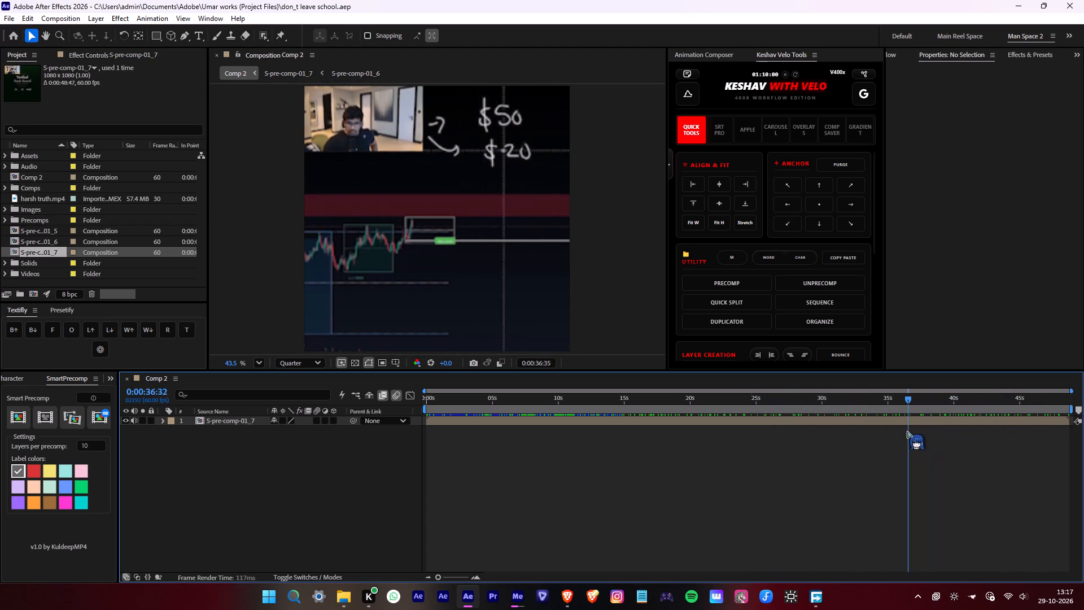
drag(907, 432, 893, 432)
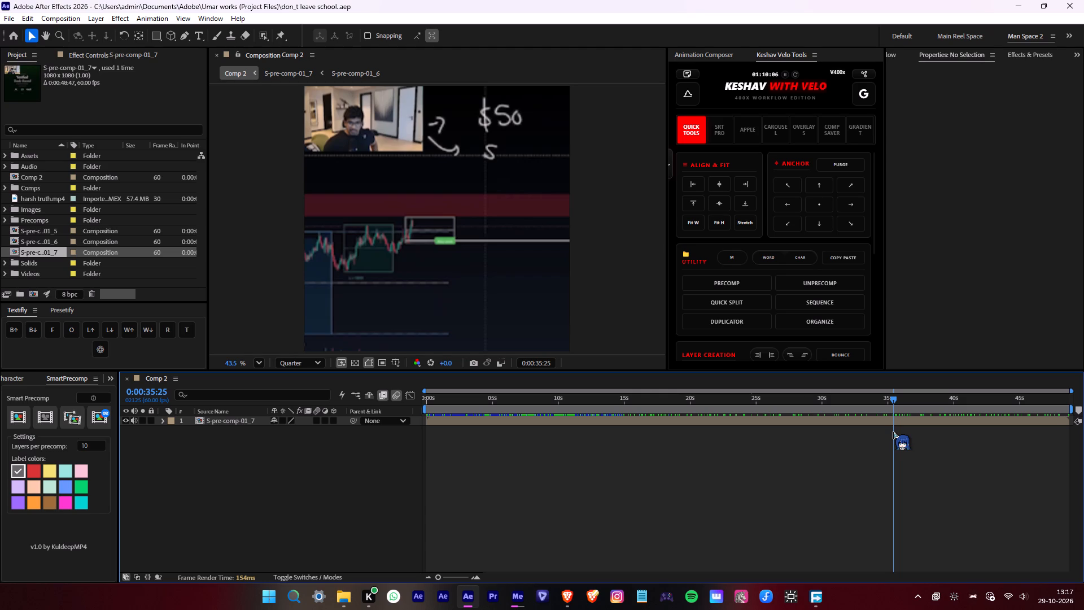
drag(893, 432, 866, 441)
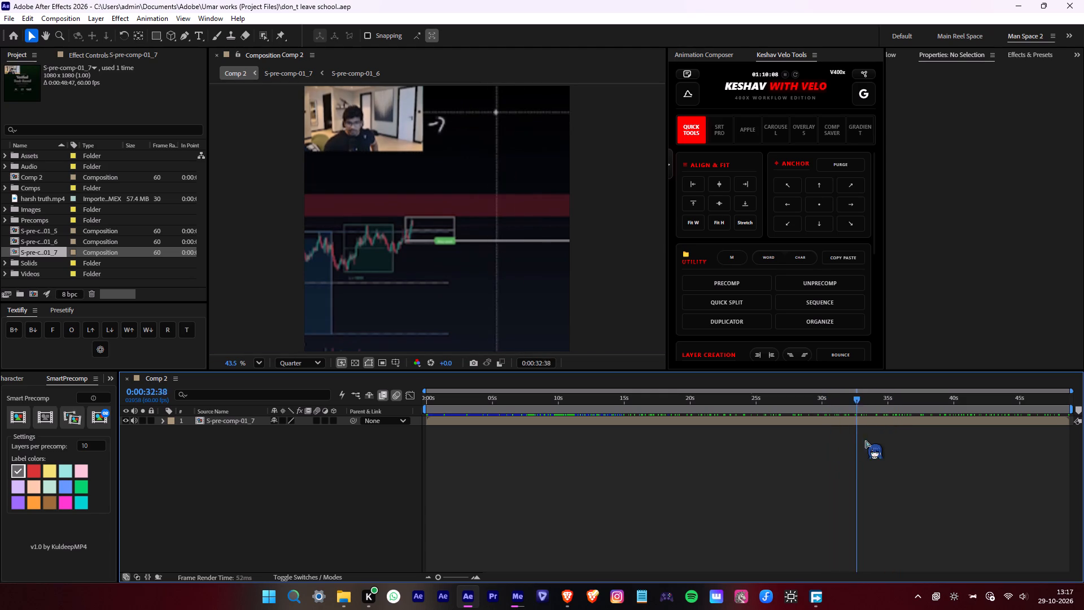
drag(866, 441, 1068, 443)
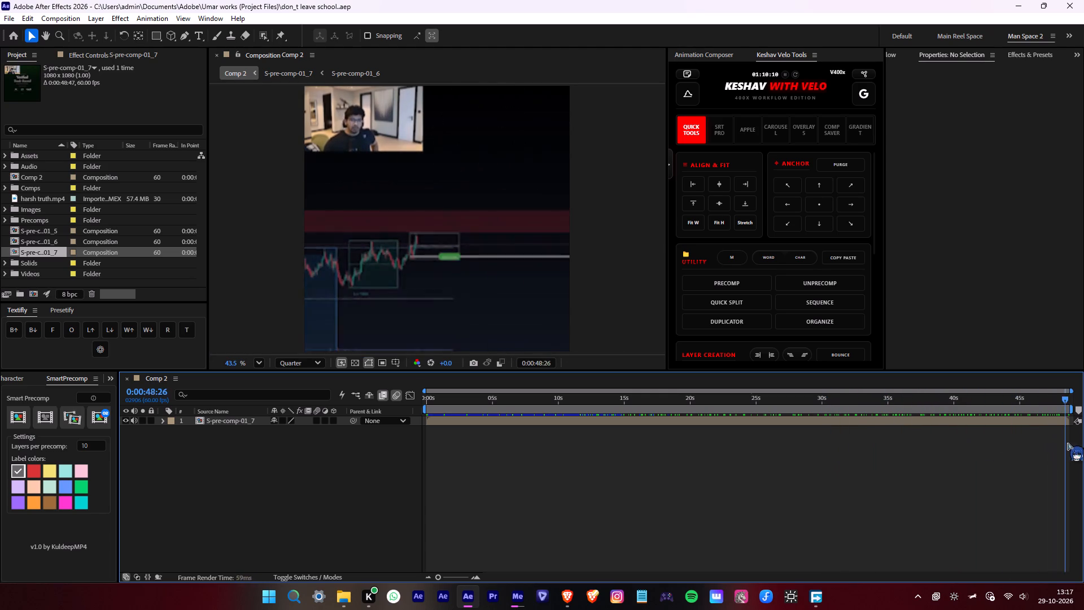
drag(1068, 443, 801, 446)
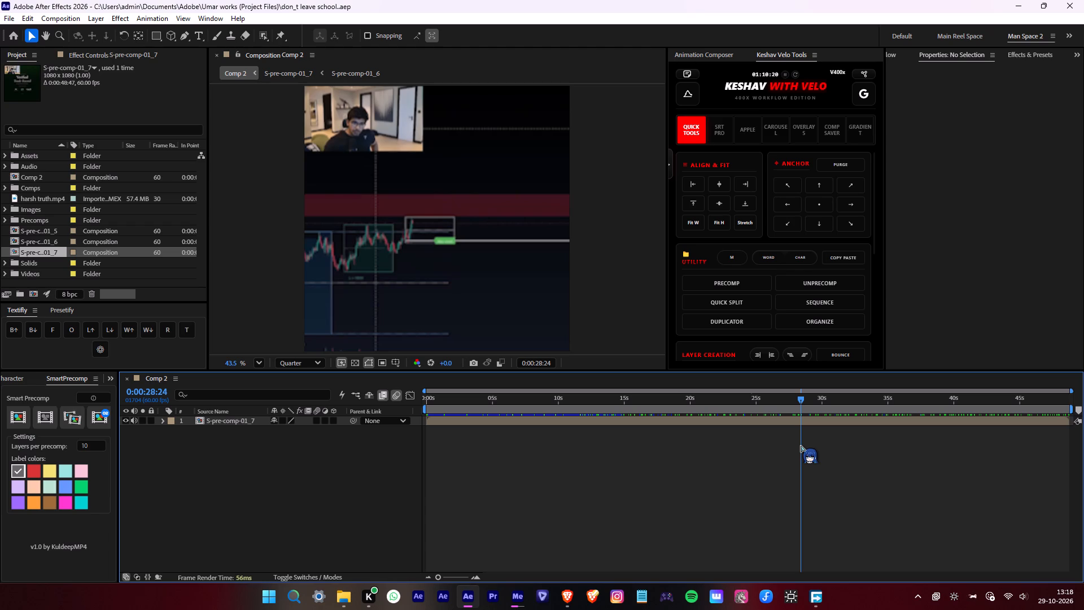
drag(801, 446, 741, 447)
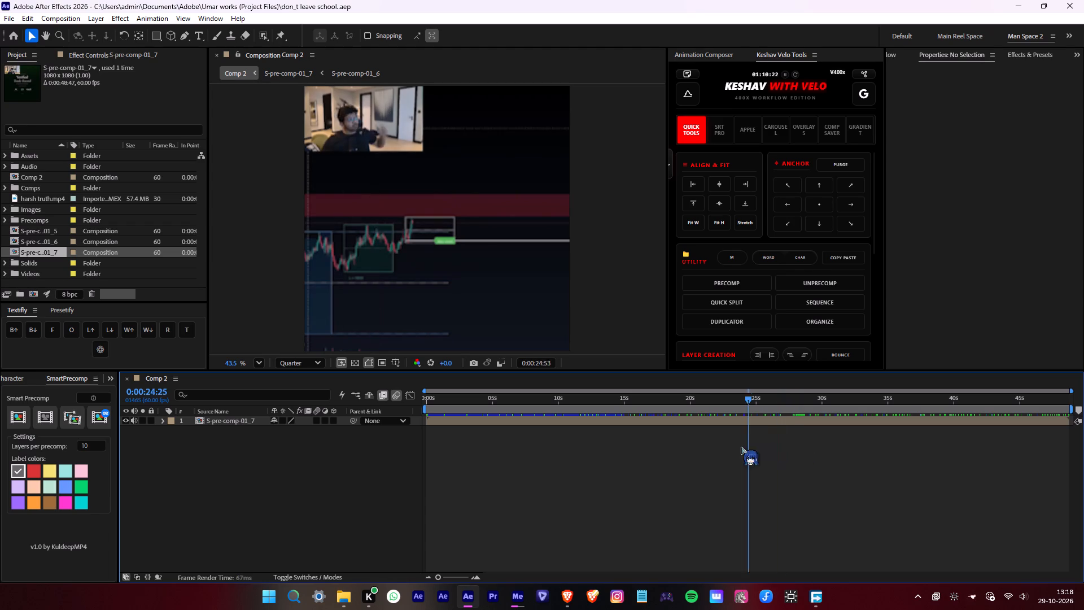
drag(741, 447, 543, 447)
click(665, 473)
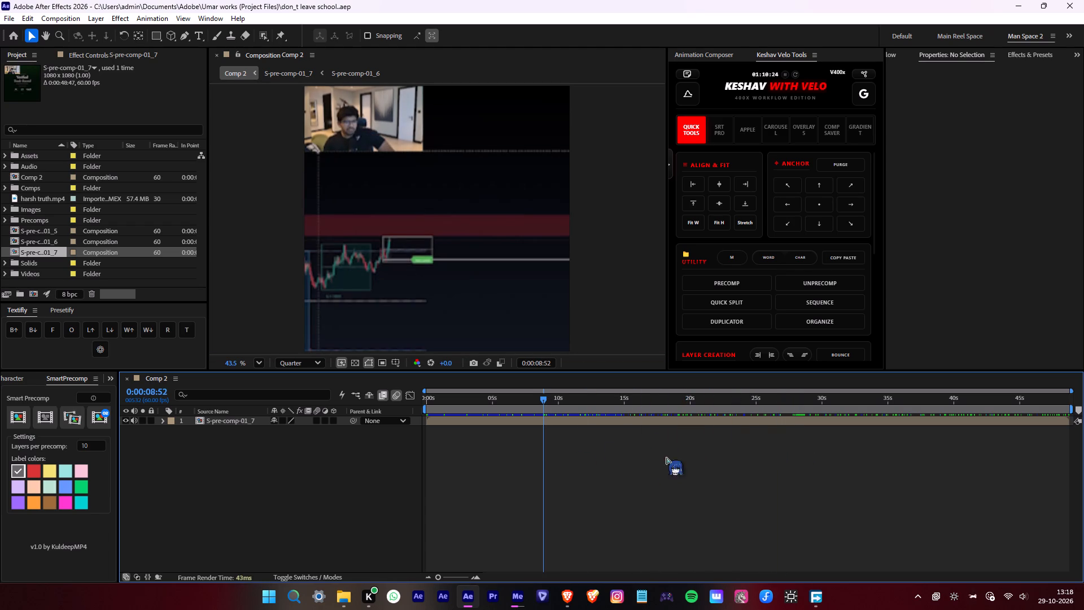
drag(620, 394, 659, 393)
drag(663, 393, 716, 395)
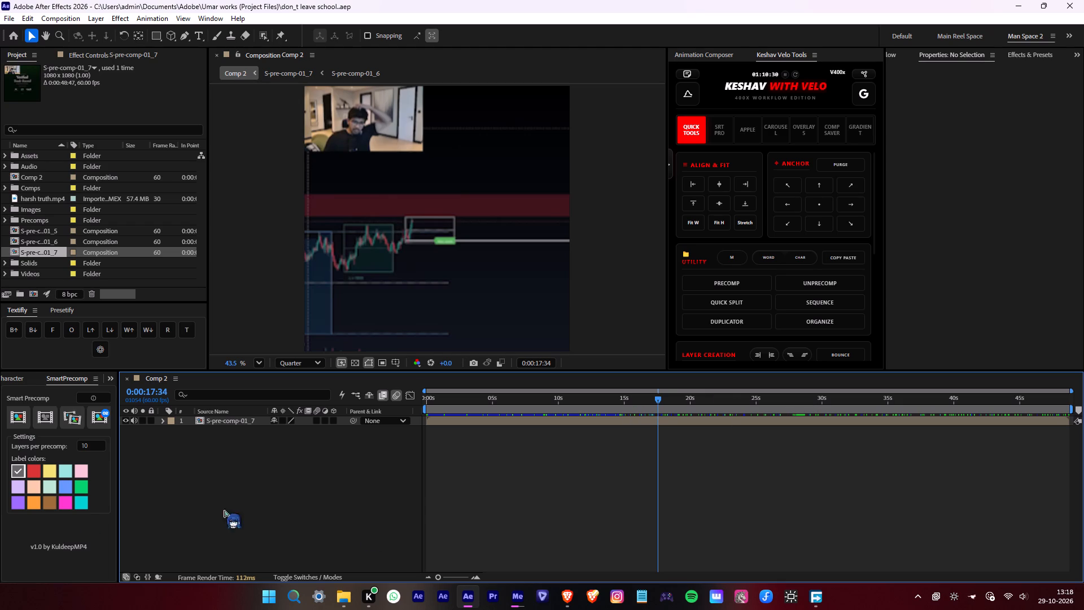
click(690, 463)
drag(694, 400, 770, 400)
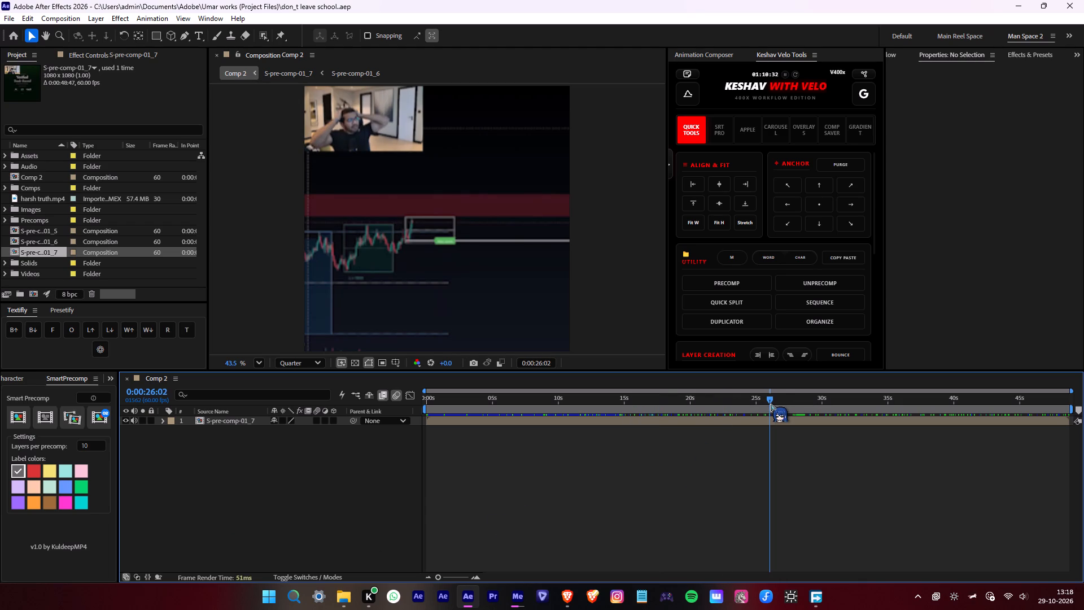
drag(767, 405, 573, 433)
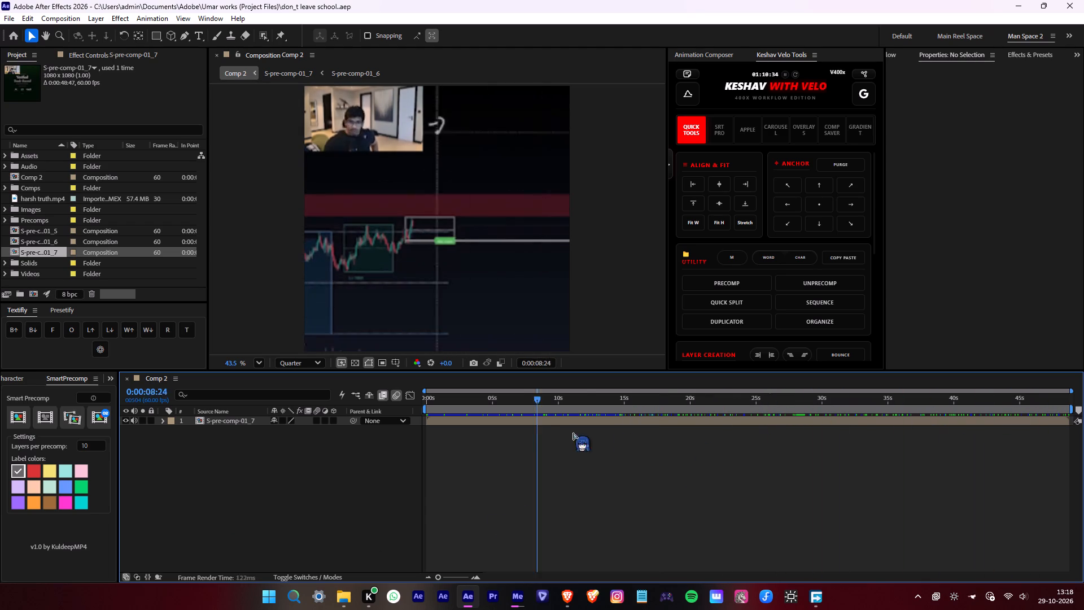
drag(573, 433, 520, 462)
double_click(665, 485)
Open S-pre-comp-01_7 and its nested S-pre-comp-01_6, look through the original full-frame footage, and return to Comp 2.
double_click(587, 422)
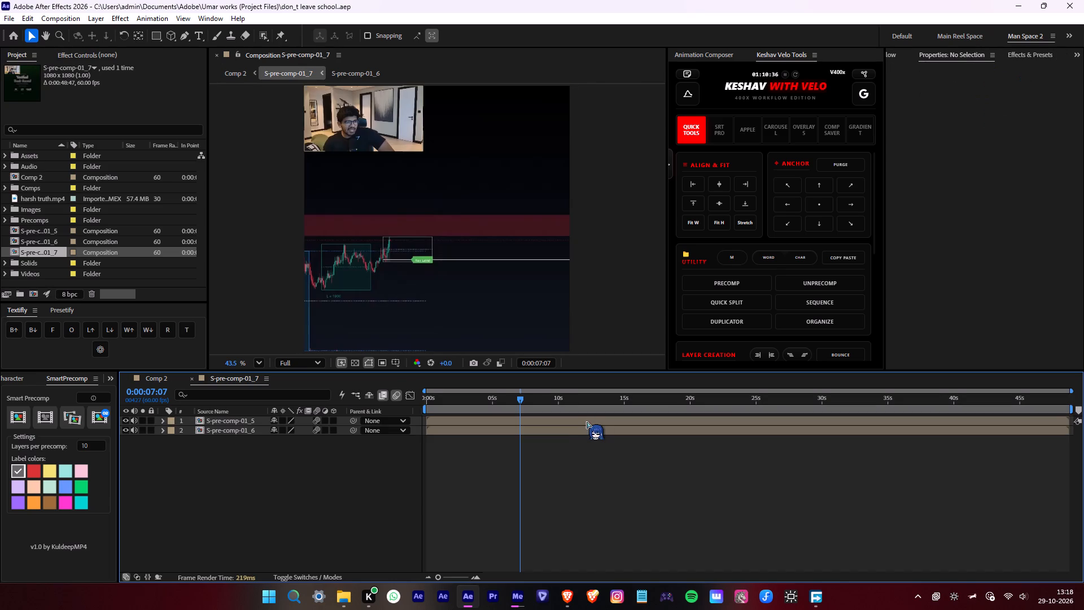
click(553, 438)
double_click(553, 428)
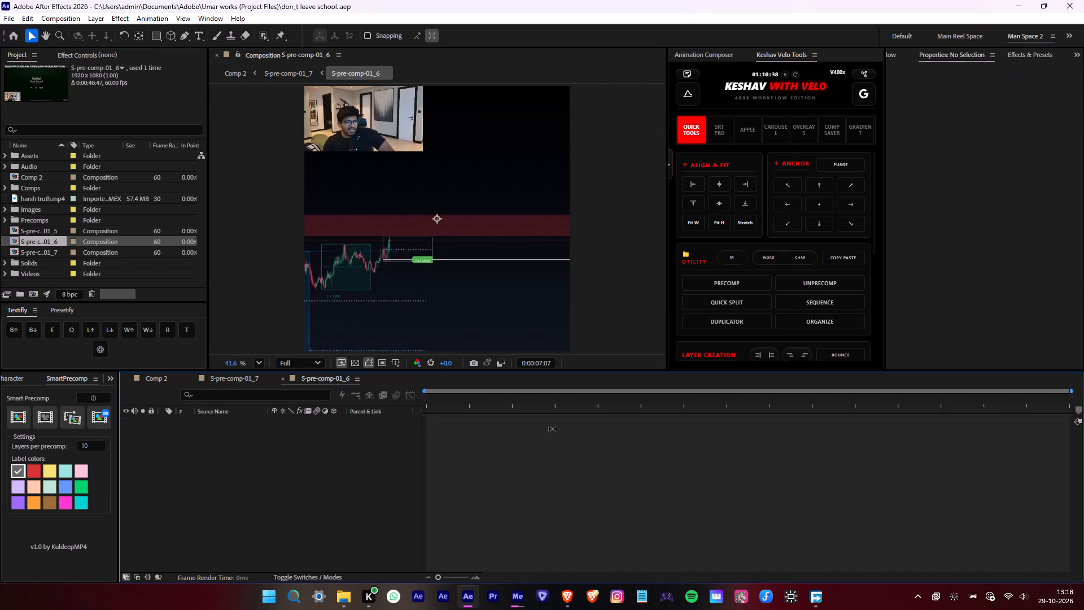
drag(539, 404, 1060, 409)
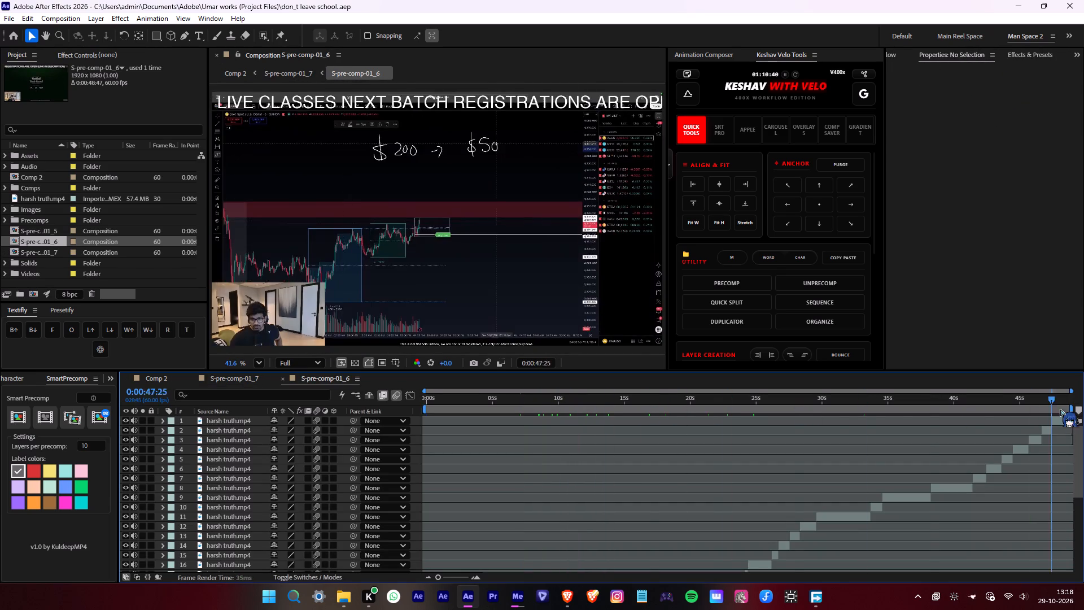
drag(1060, 409, 304, 456)
click(162, 381)
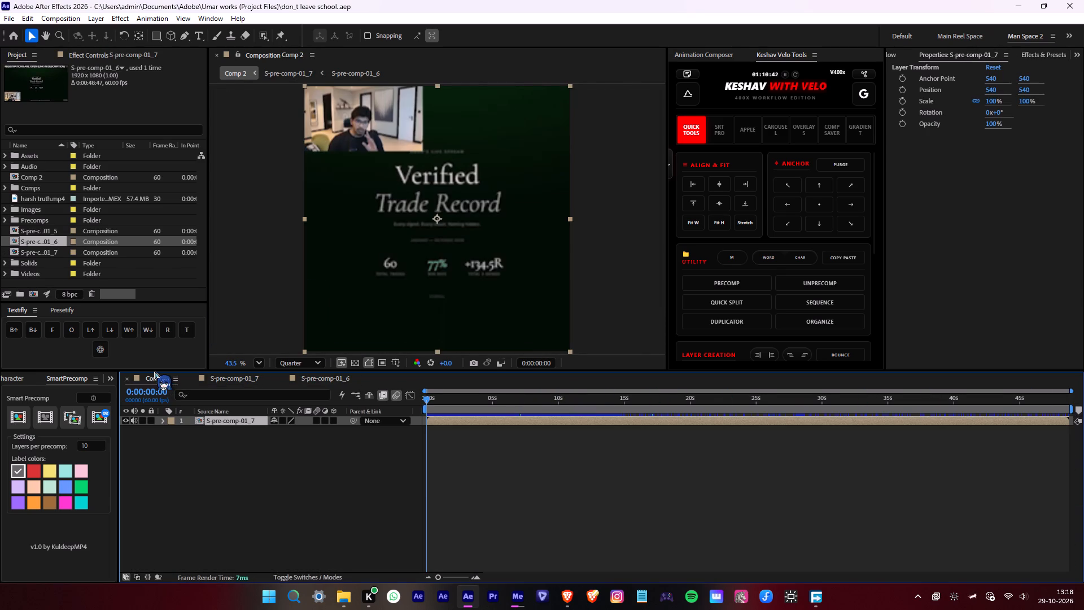
Review the opening and middle of Comp 2 forwards and backwards, examining the webcam crop against the enlarged chart.
drag(475, 391, 606, 391)
drag(554, 402, 566, 402)
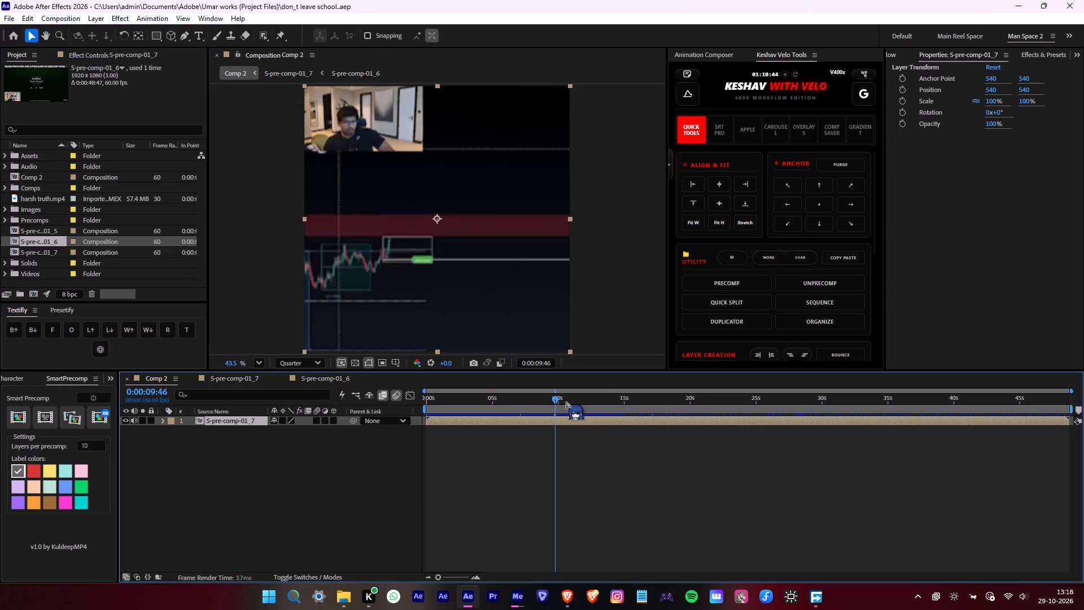
drag(566, 402, 854, 420)
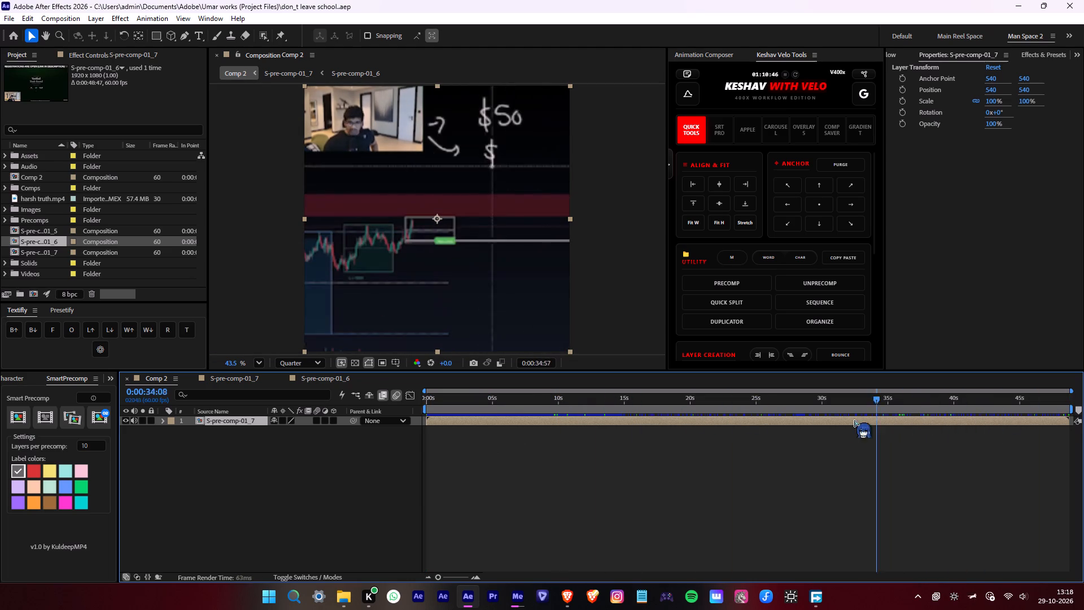
drag(854, 420, 634, 426)
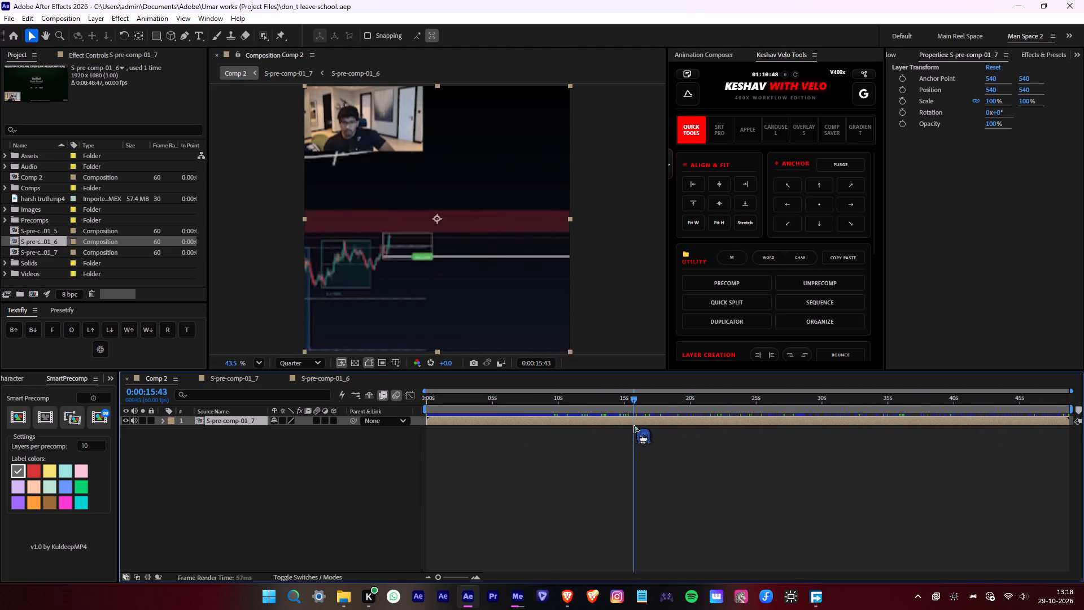
drag(634, 426, 434, 427)
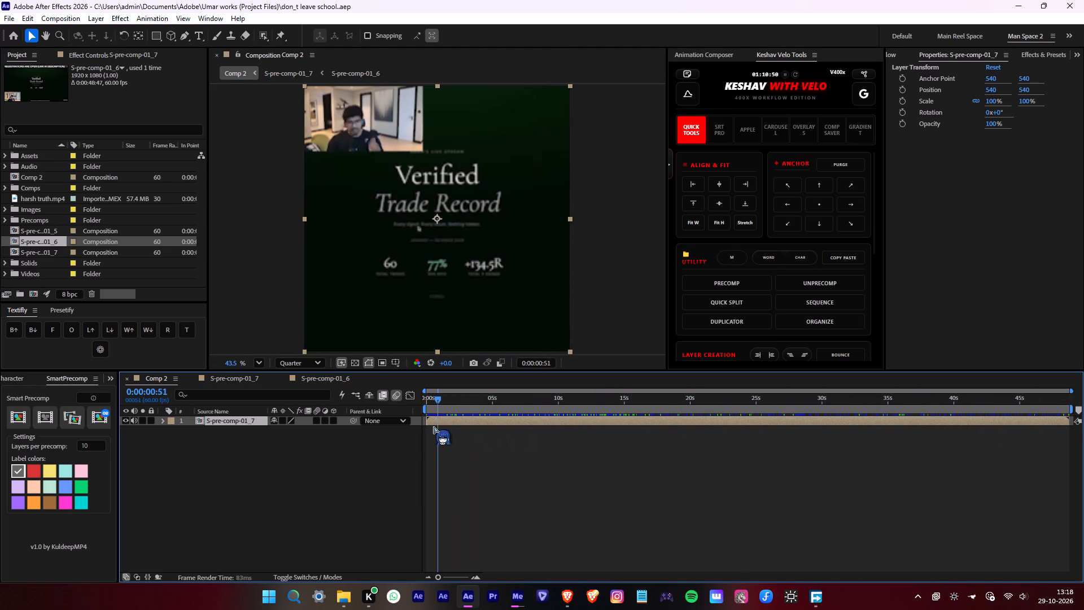
drag(434, 427, 688, 420)
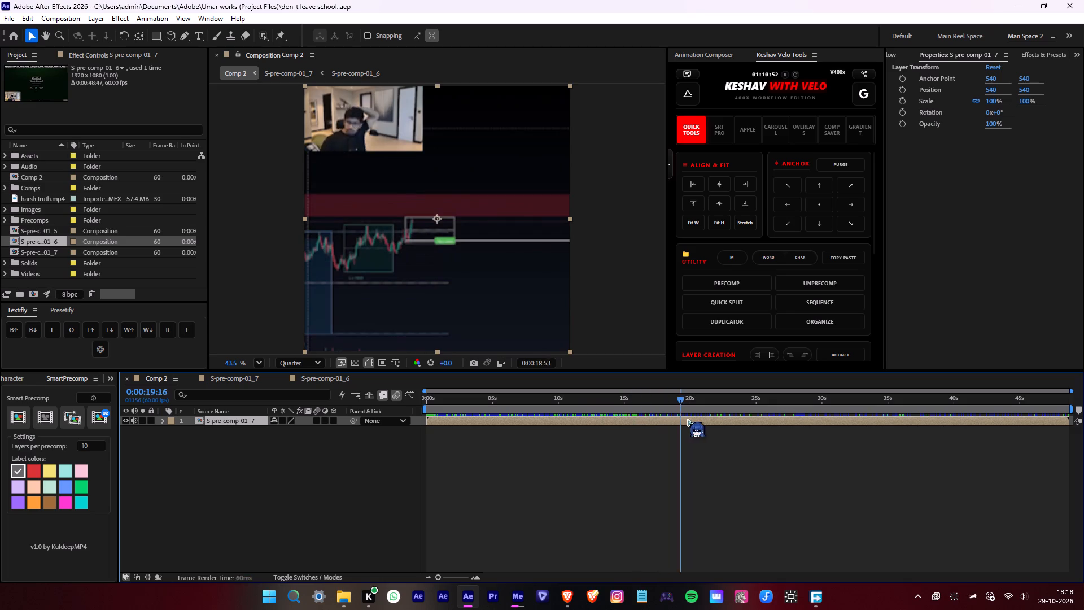
drag(688, 420, 821, 448)
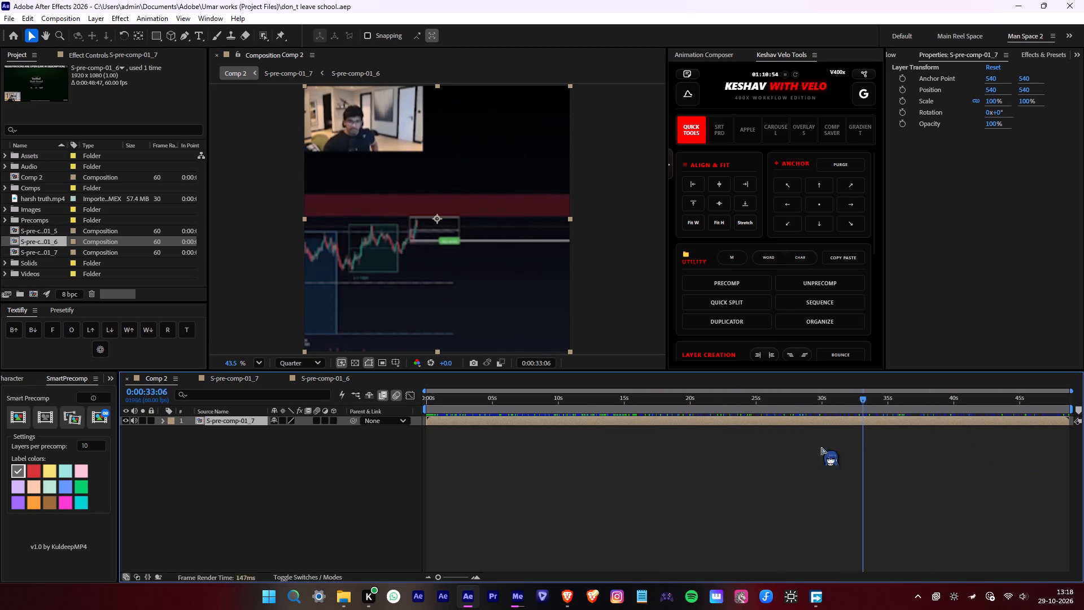
drag(821, 448, 465, 448)
double_click(523, 460)
click(457, 470)
Review Comp 2 through to its closing seconds and back to the opening, checking the handwritten notes and chart framing.
drag(507, 408, 517, 408)
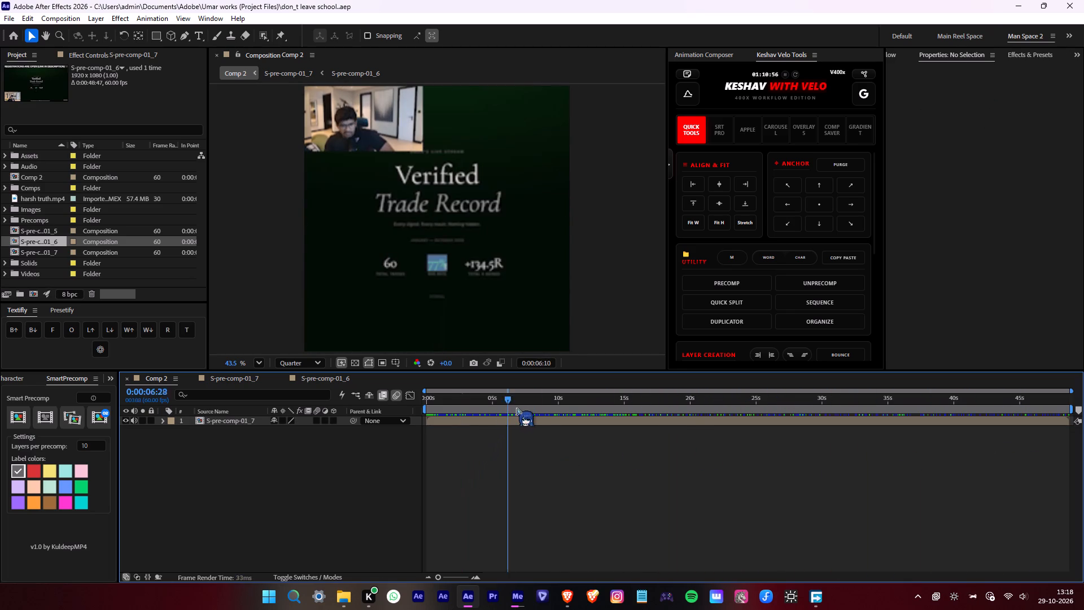
drag(517, 408, 679, 411)
drag(684, 408, 577, 415)
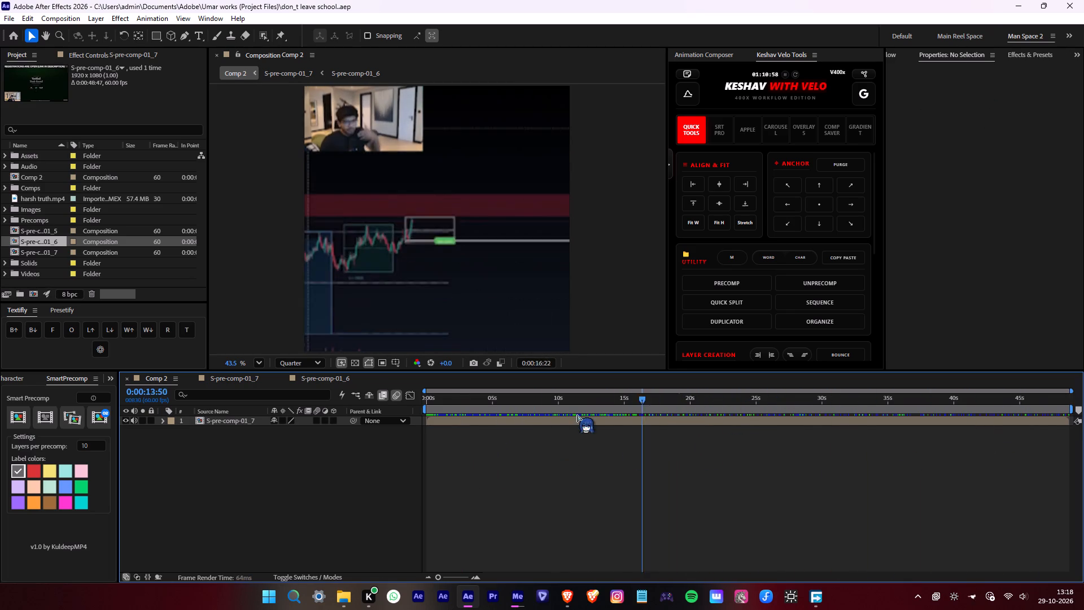
drag(577, 415, 762, 425)
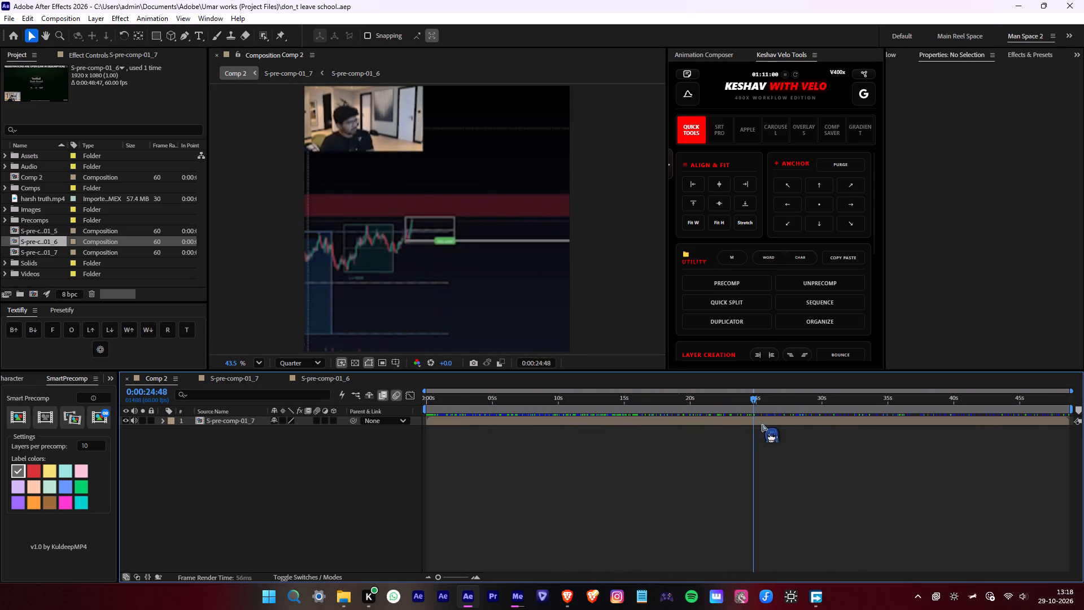
drag(762, 425, 979, 432)
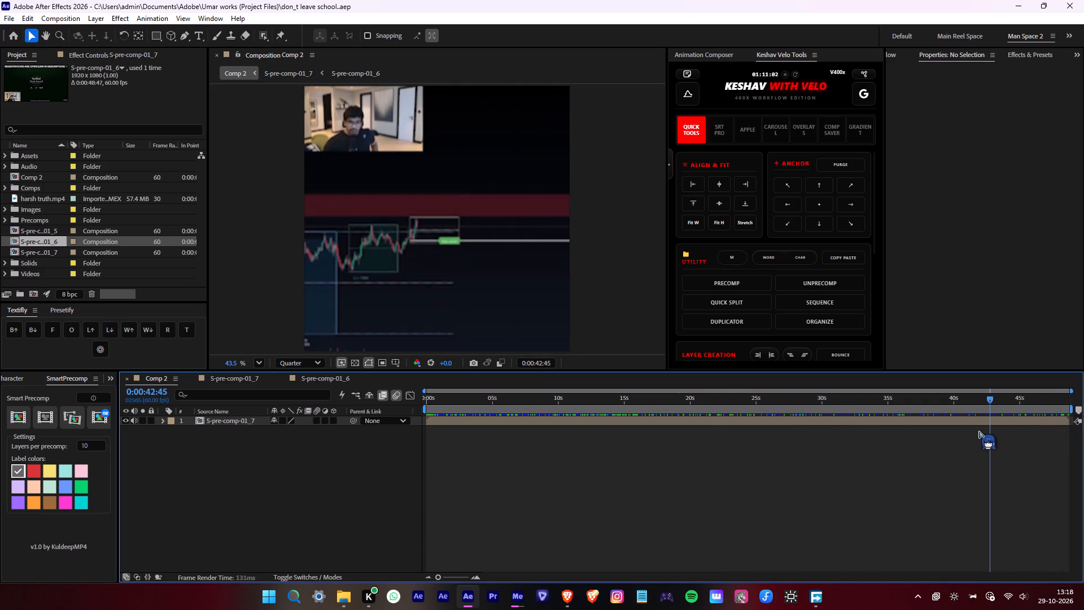
drag(979, 432, 956, 429)
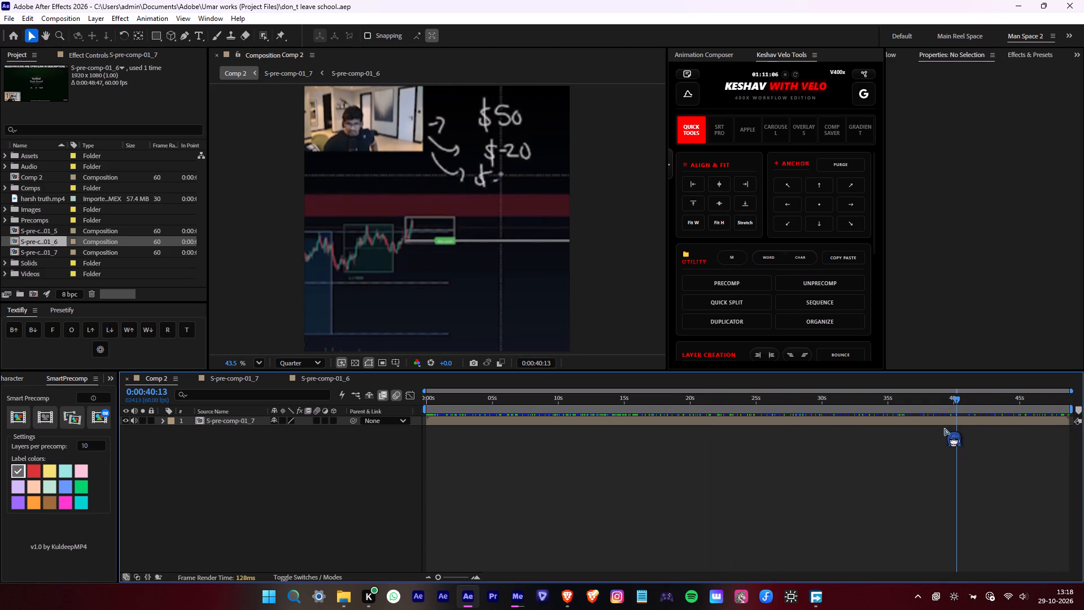
drag(940, 397, 1004, 417)
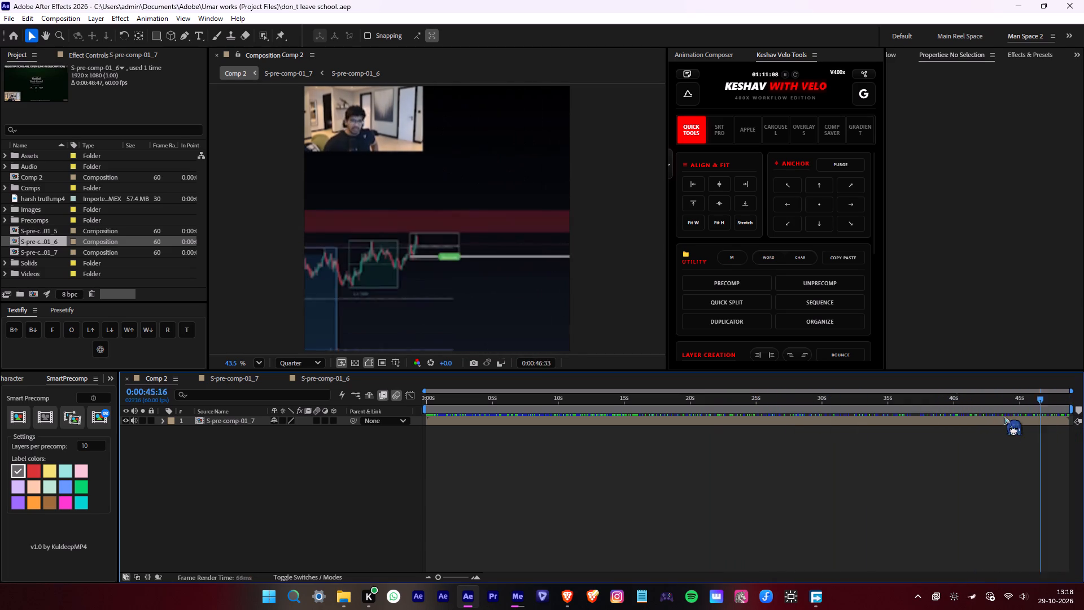
drag(1004, 417, 825, 438)
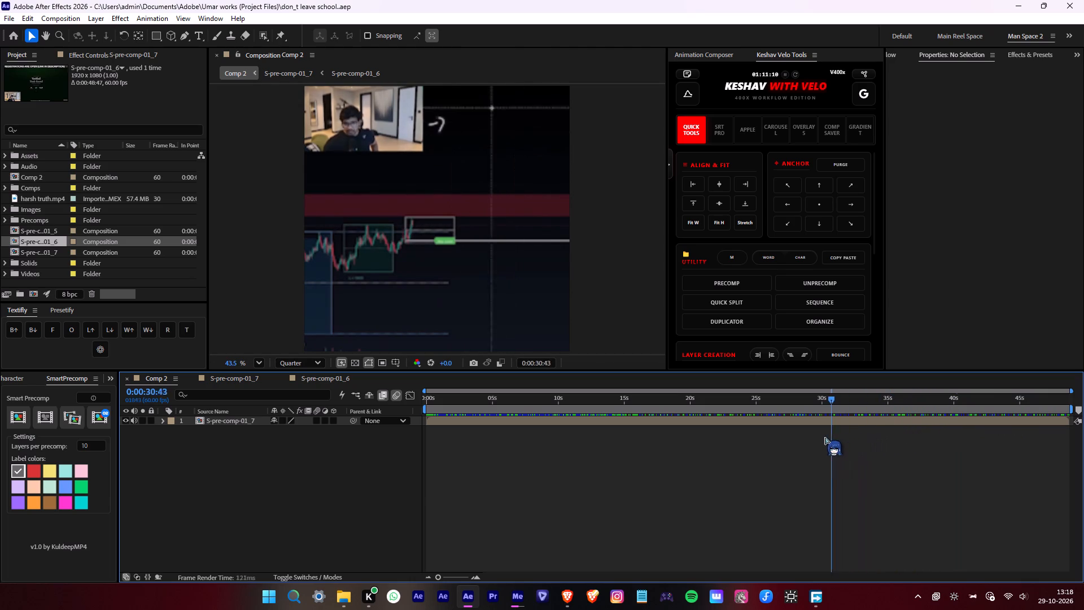
drag(825, 438, 697, 443)
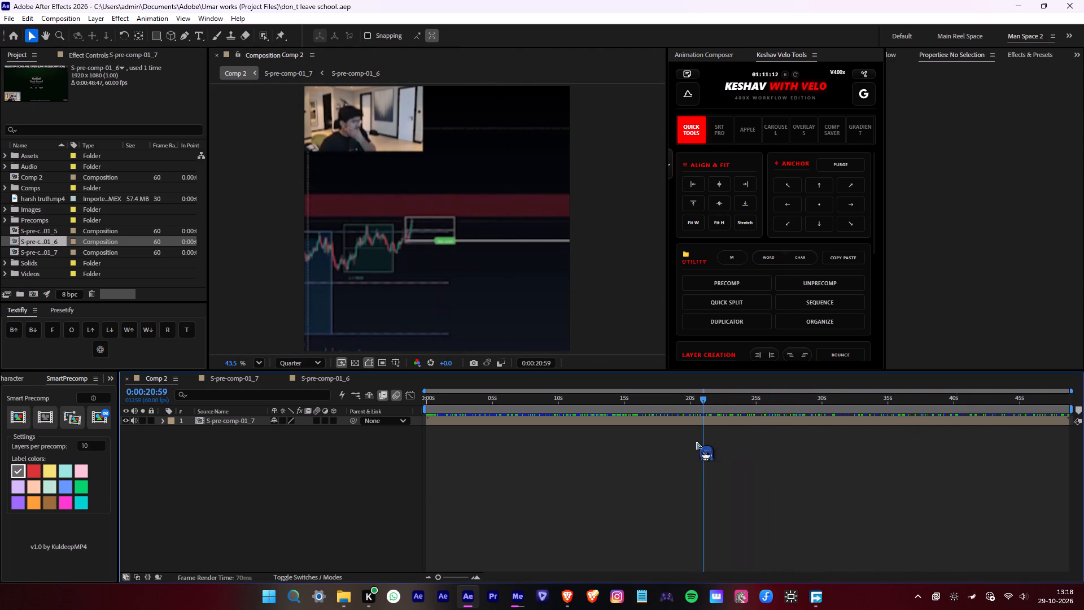
drag(697, 443, 588, 439)
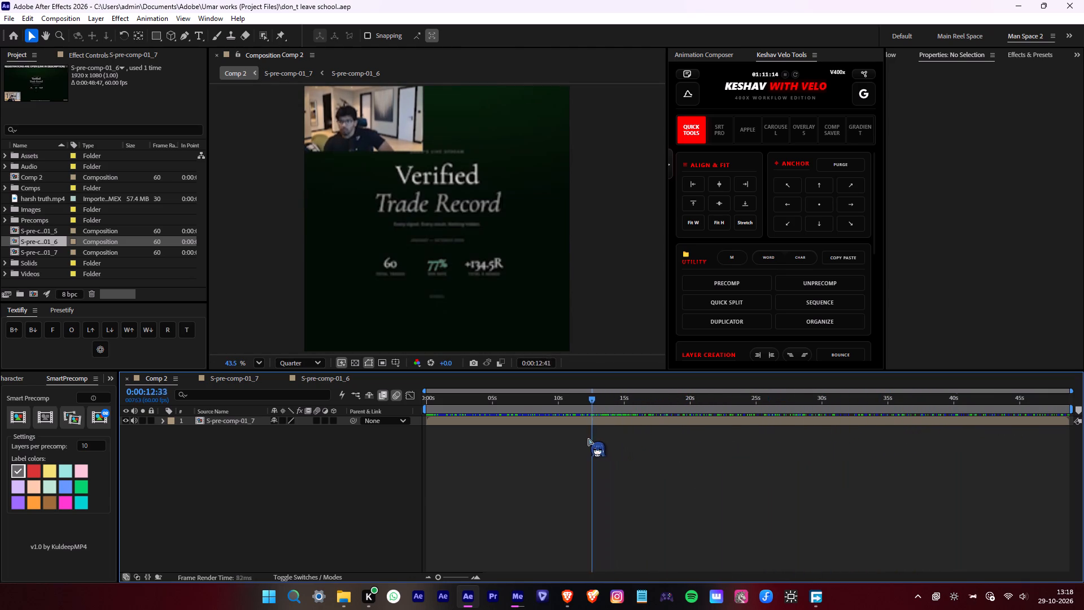
drag(588, 439, 474, 434)
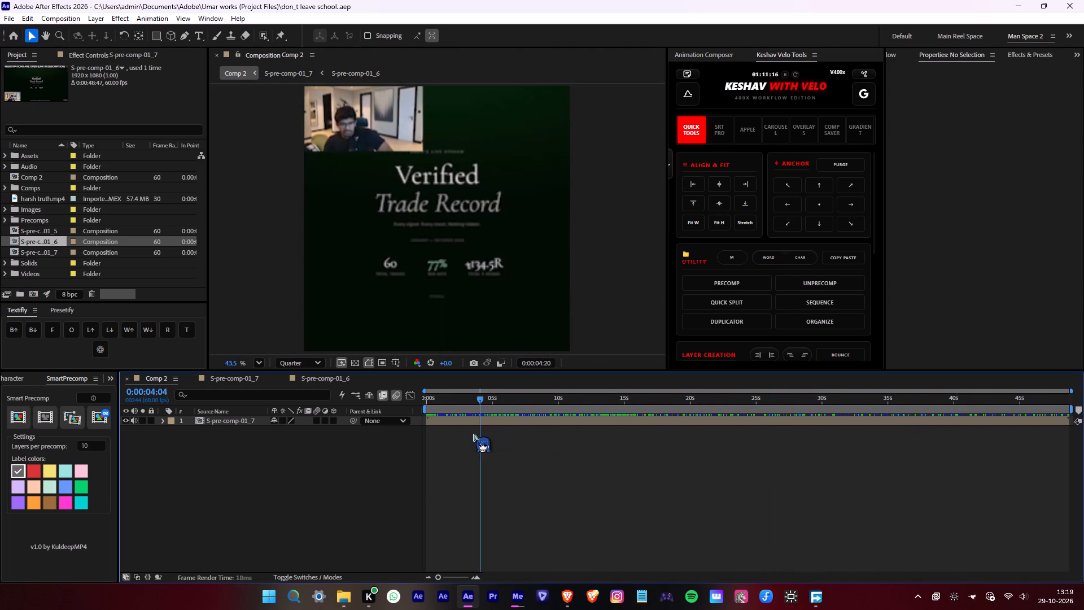
drag(474, 434, 459, 435)
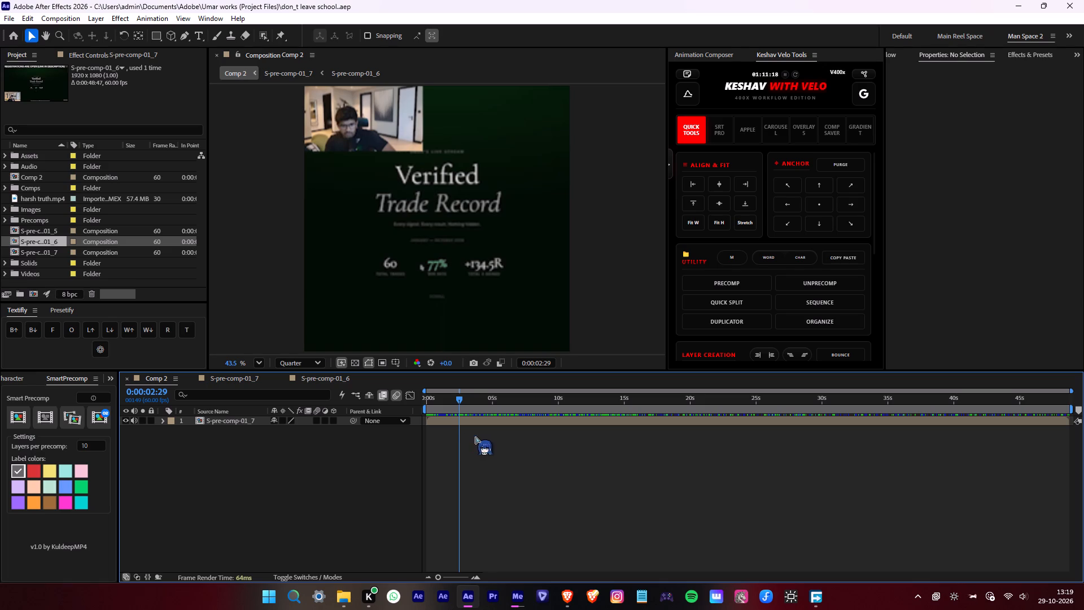
click(542, 471)
Recheck the middle section of Comp 2 up to about 36 seconds, then the opening title footage.
drag(517, 395, 781, 388)
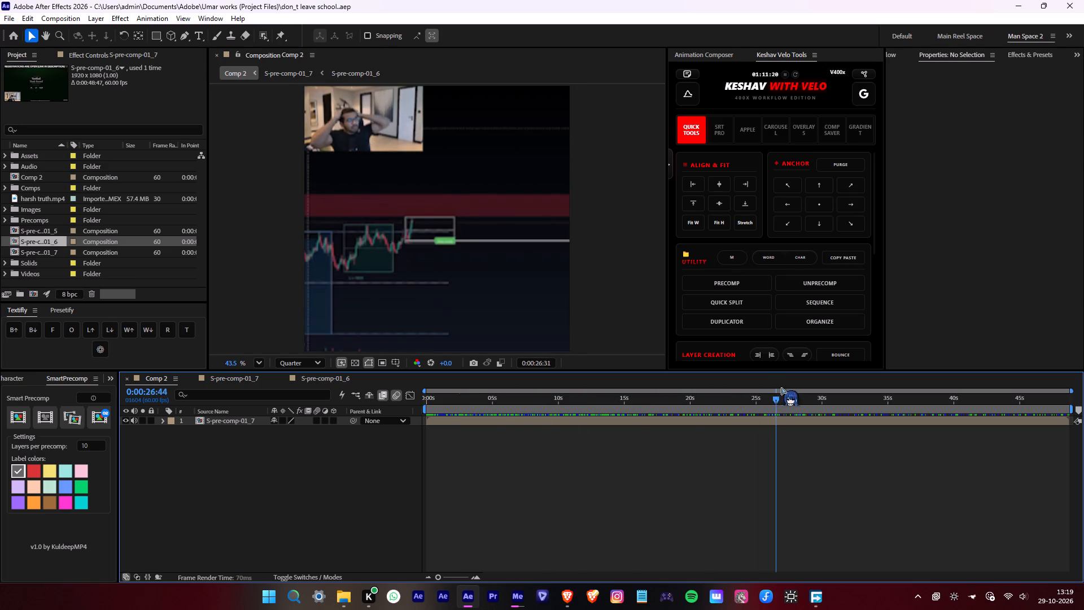
drag(781, 388, 808, 395)
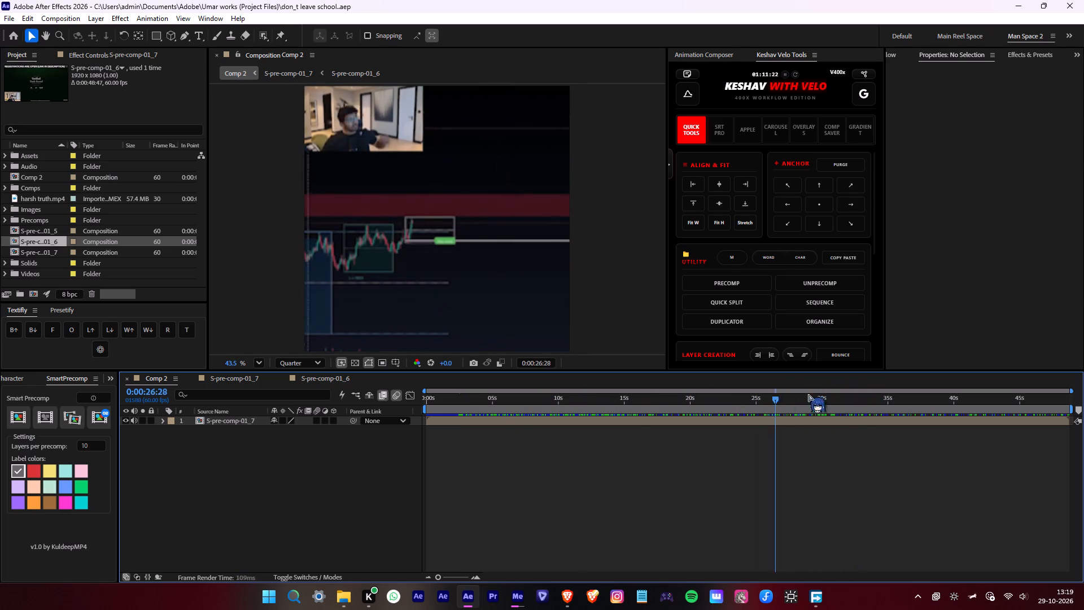
drag(808, 395, 884, 419)
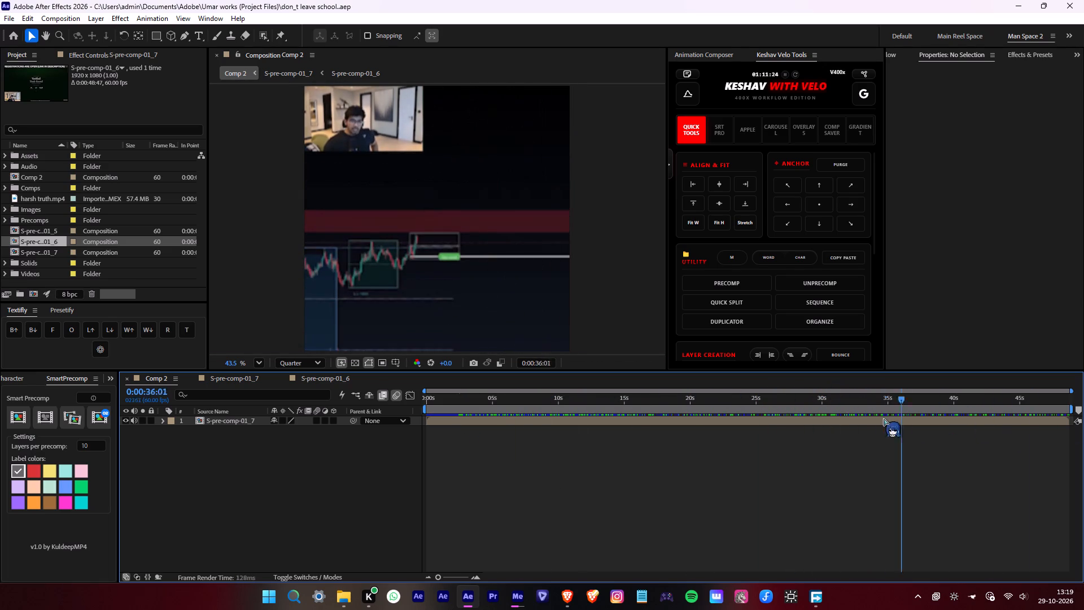
drag(884, 419, 693, 420)
double_click(575, 485)
click(504, 491)
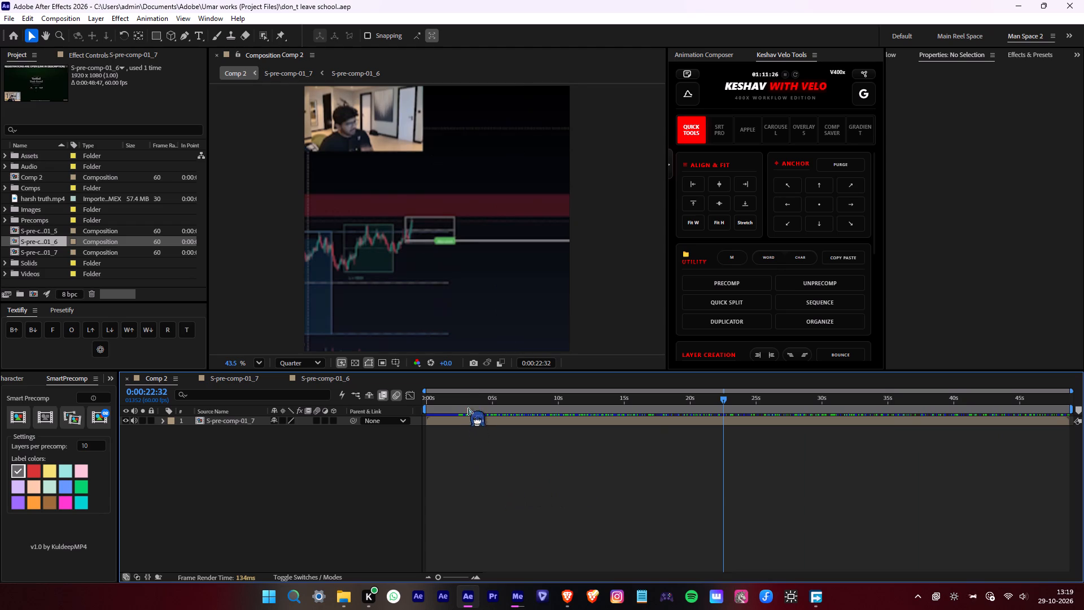
drag(468, 408, 505, 438)
Open S-pre-comp-01_7 and its nested S-pre-comp-01_5, look over the harsh truth.mp4 cuts, and close the nested comps to return to Comp 2.
double_click(496, 427)
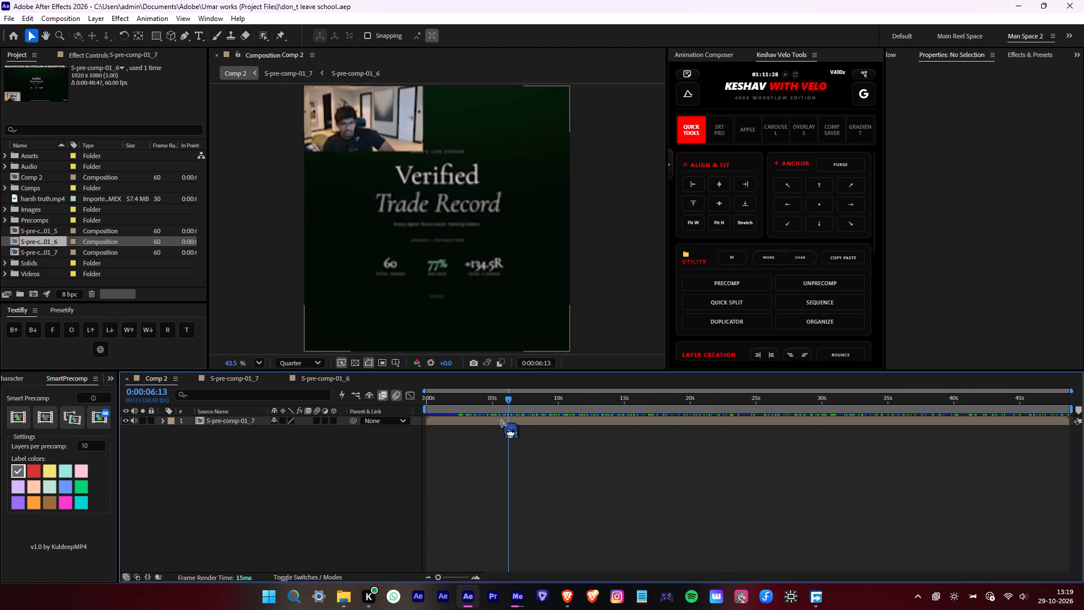
double_click(501, 420)
double_click(501, 420)
click(490, 452)
click(493, 429)
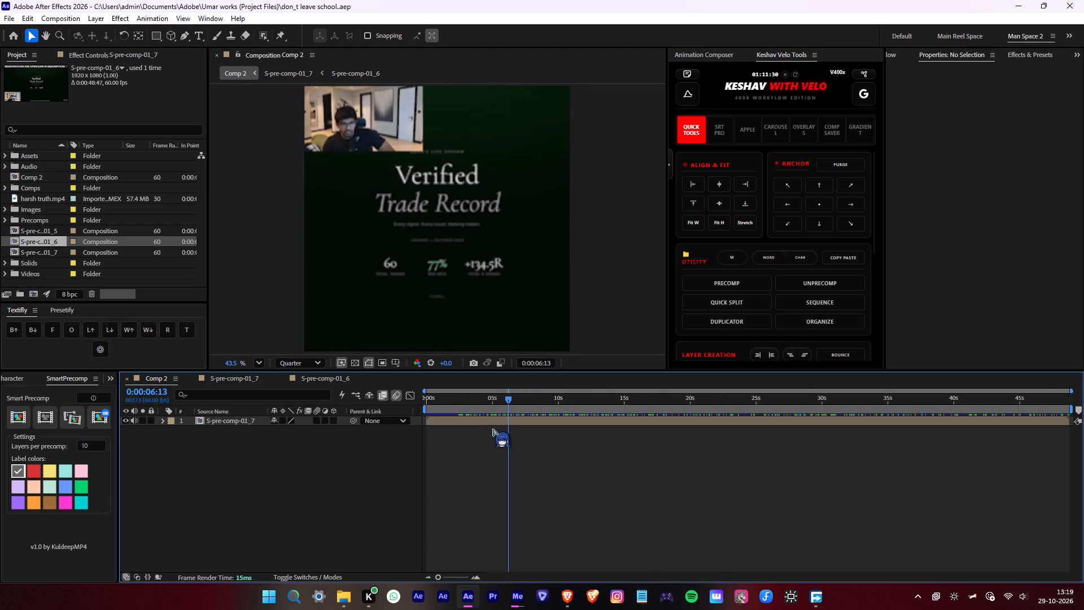
double_click(495, 425)
double_click(502, 419)
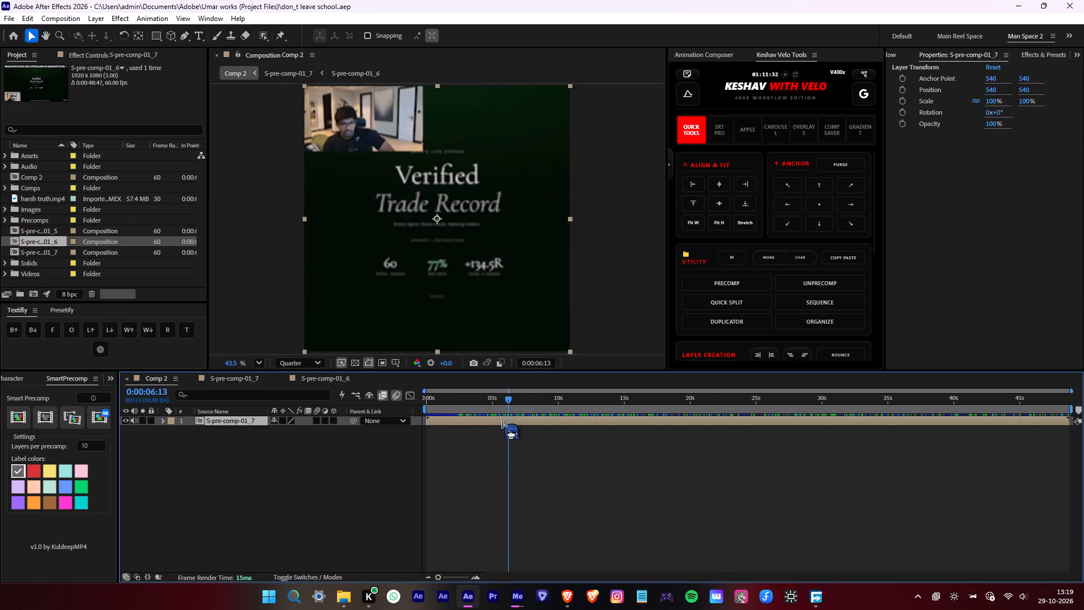
click(497, 432)
double_click(507, 422)
double_click(507, 422)
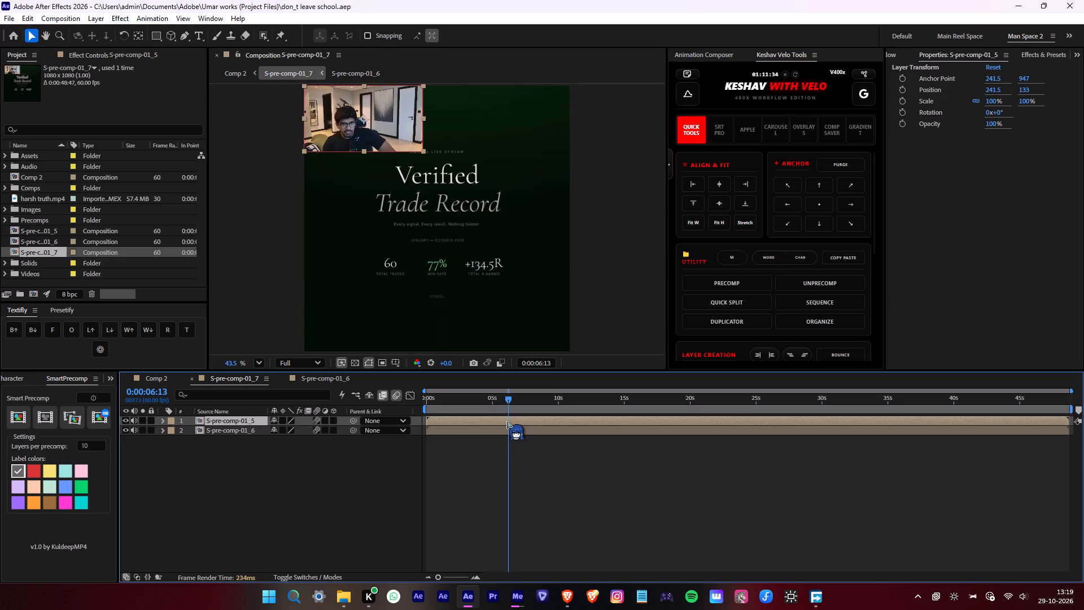
double_click(507, 422)
scroll(507, 422, down, 6)
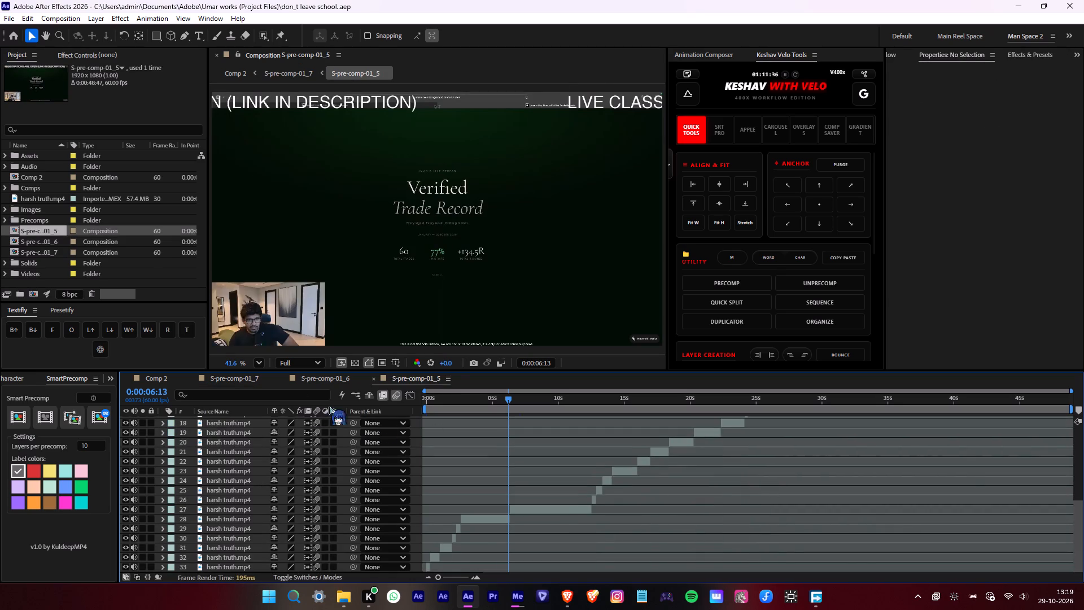
triple_click(286, 384)
click(189, 381)
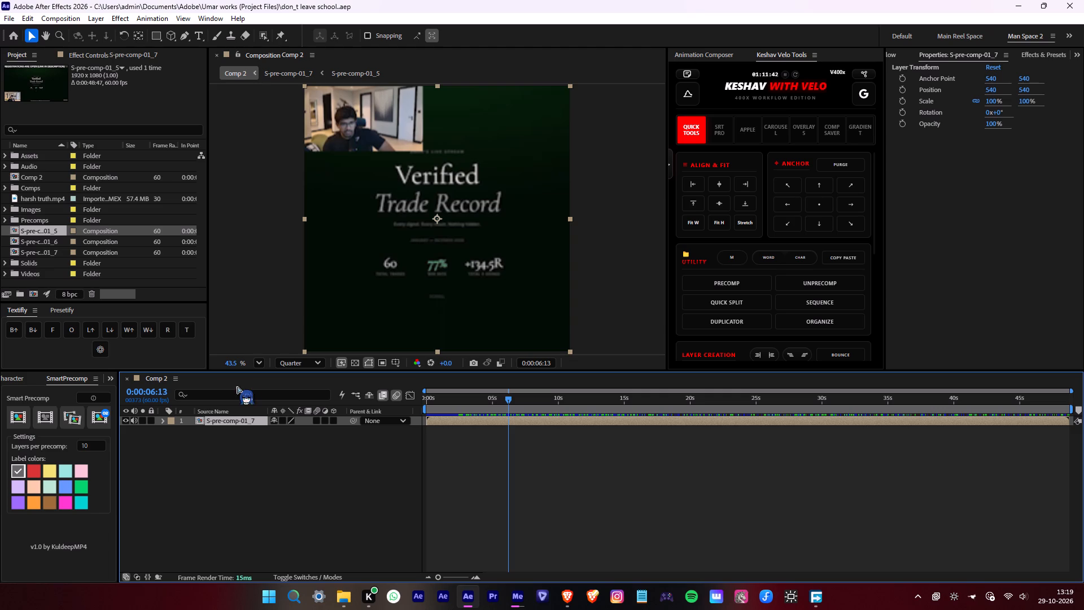
Look through Comp 2 from about 6 seconds to its end, examining the closing chart footage.
drag(514, 399, 1083, 424)
click(792, 469)
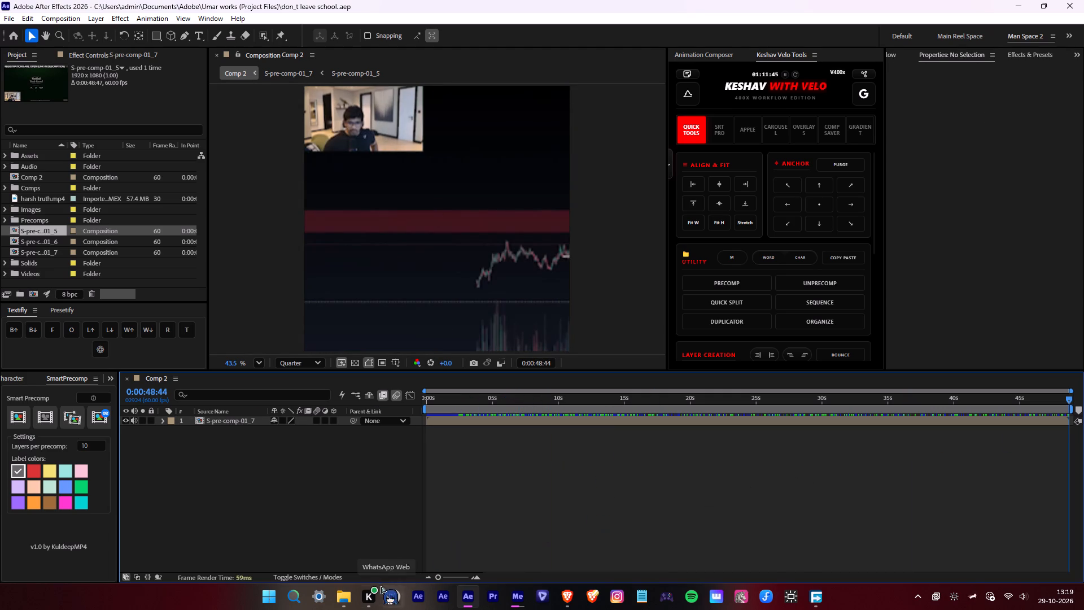